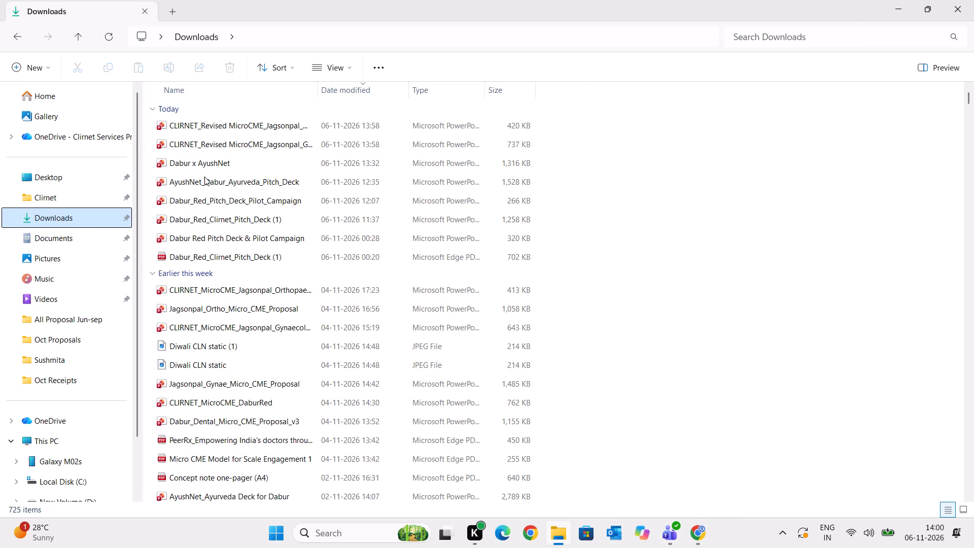
Open the Dabur_Red_Pitch_Deck_Pilot_Campaign presentation and go to slide 10, "Pilot Campaign: Investment & Outputs".
double_click(199, 207)
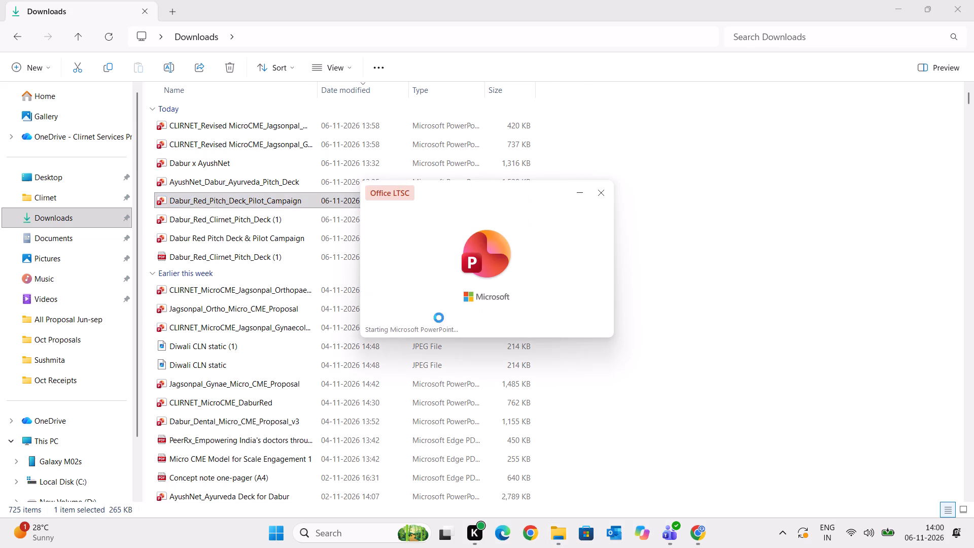
left_click(92, 169)
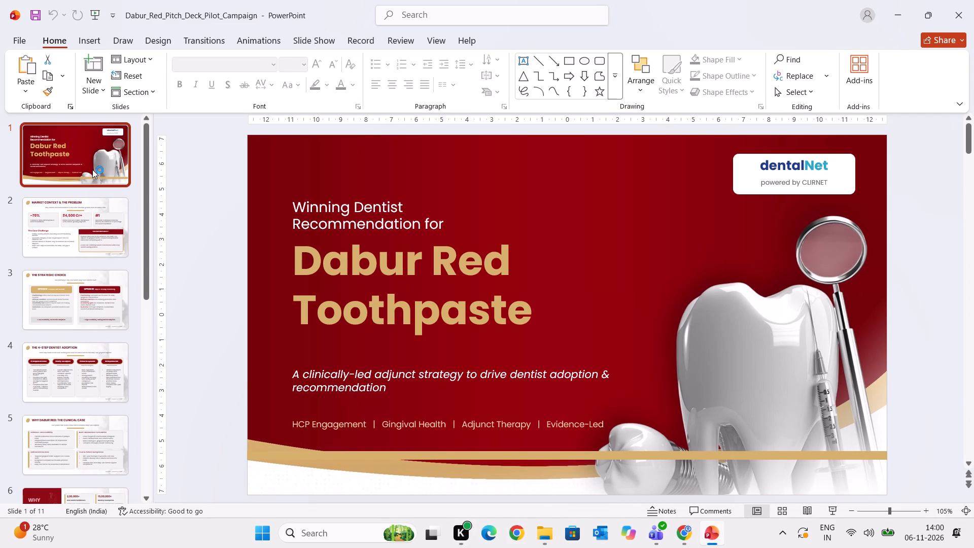
key("Down")
key("Down")
key("Down")
key("Down")
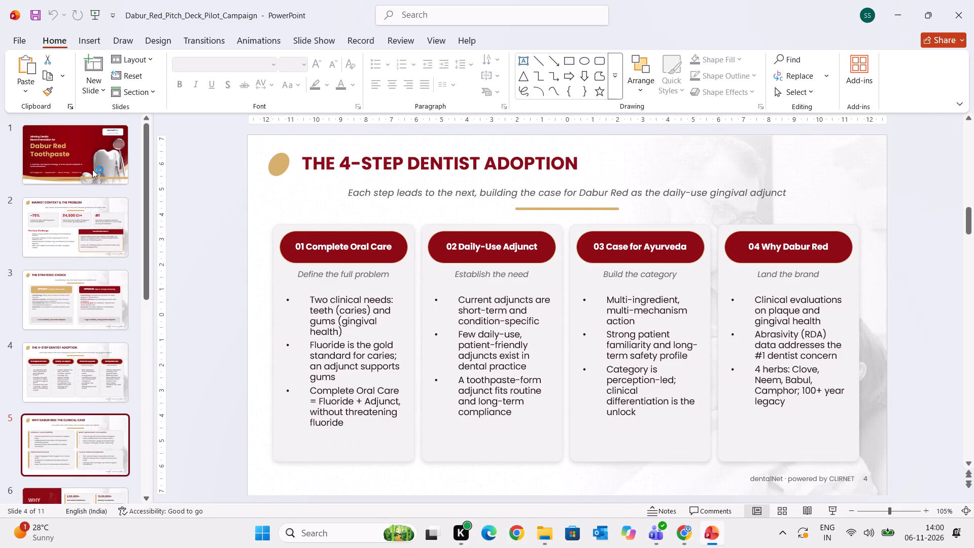
key("Down")
key("Down")
key("Down")
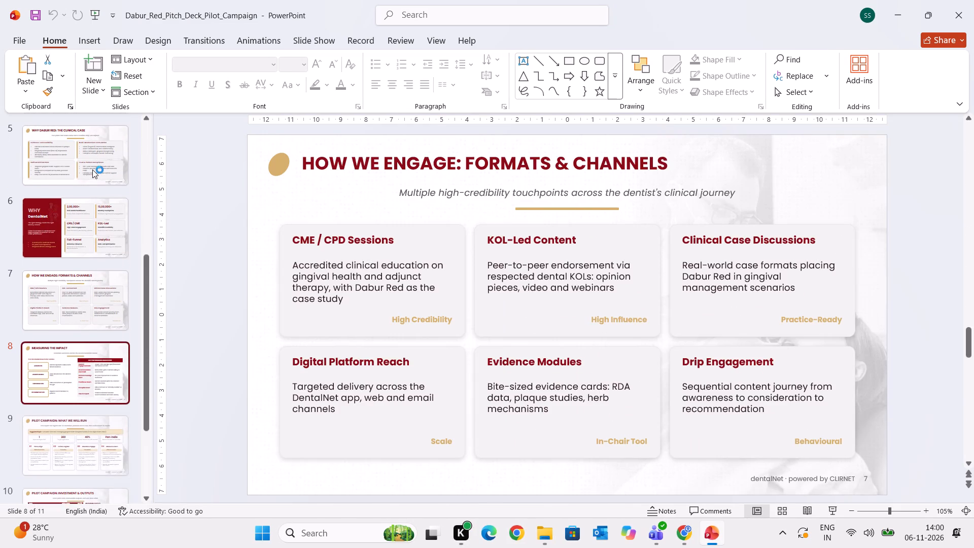
key("Down")
key("Down")
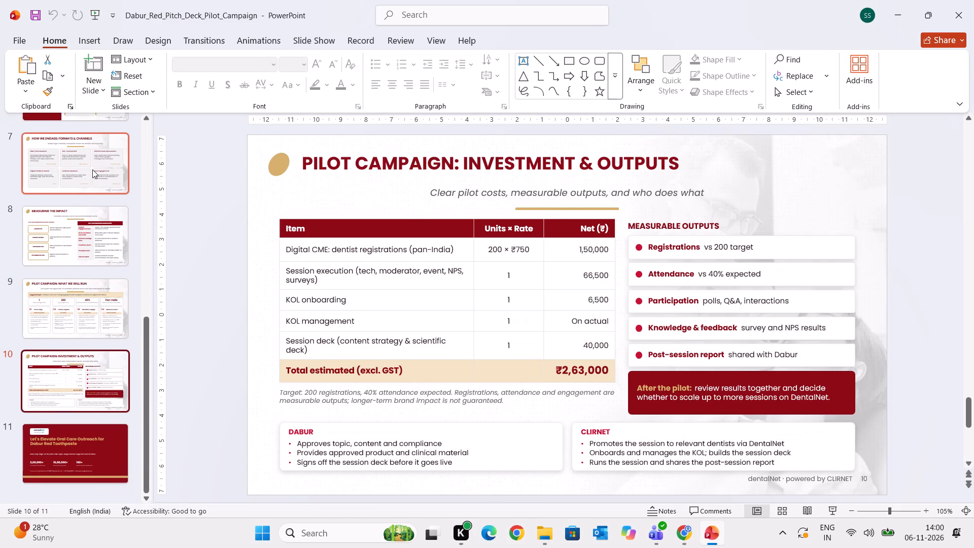
Delete the whole pilot cost table from slide 10.
left_click(389, 247)
key("Delete")
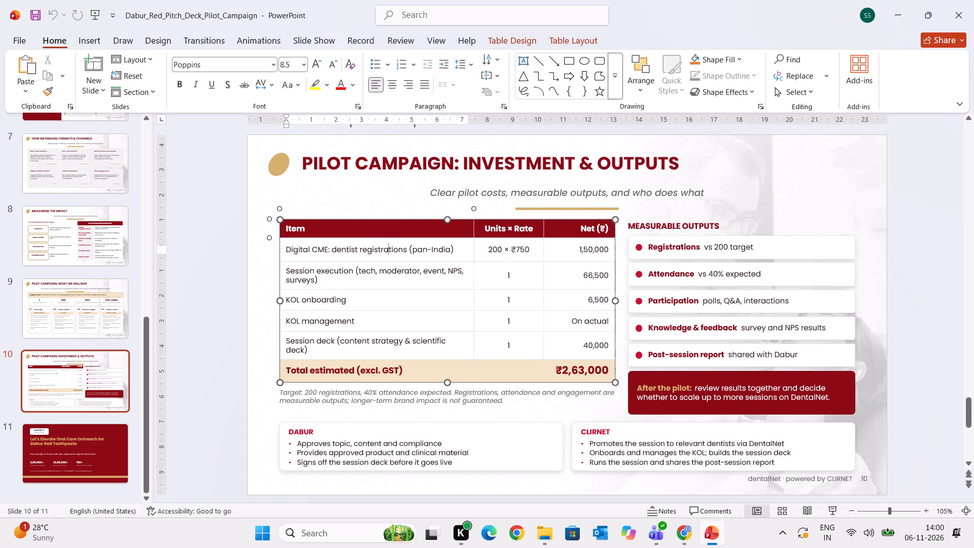
left_click(283, 211)
key("BackSpace")
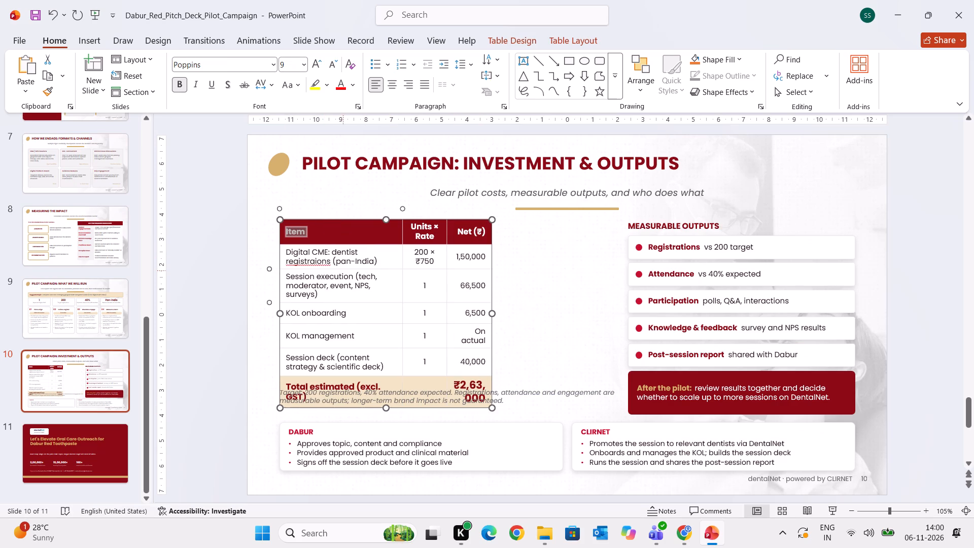
key("BackSpace")
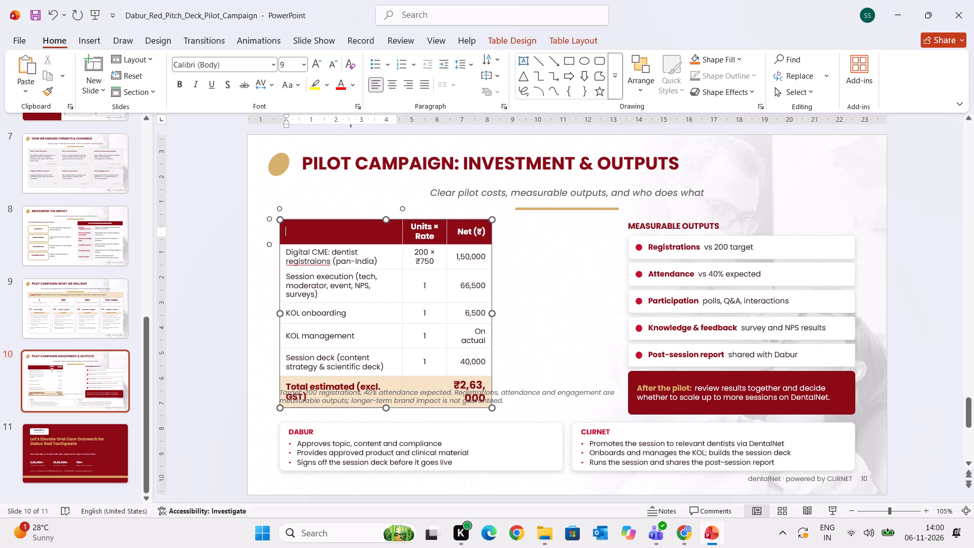
left_click(329, 226)
left_click(281, 209)
left_click(289, 225)
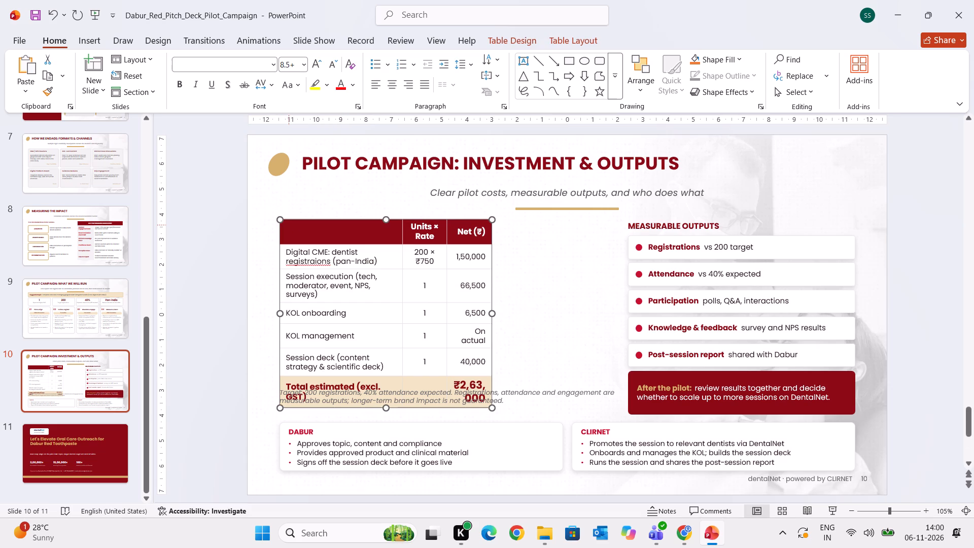
key("Delete")
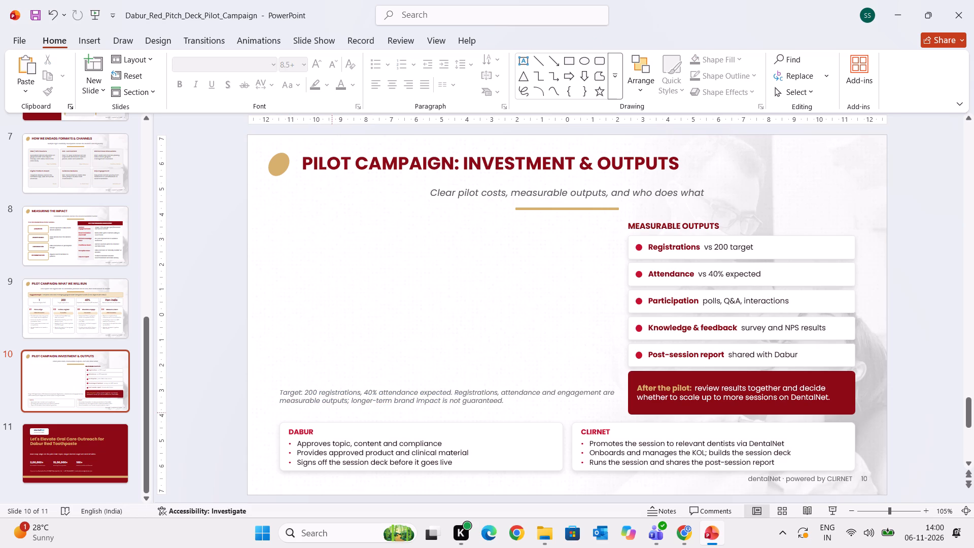
left_click(768, 236)
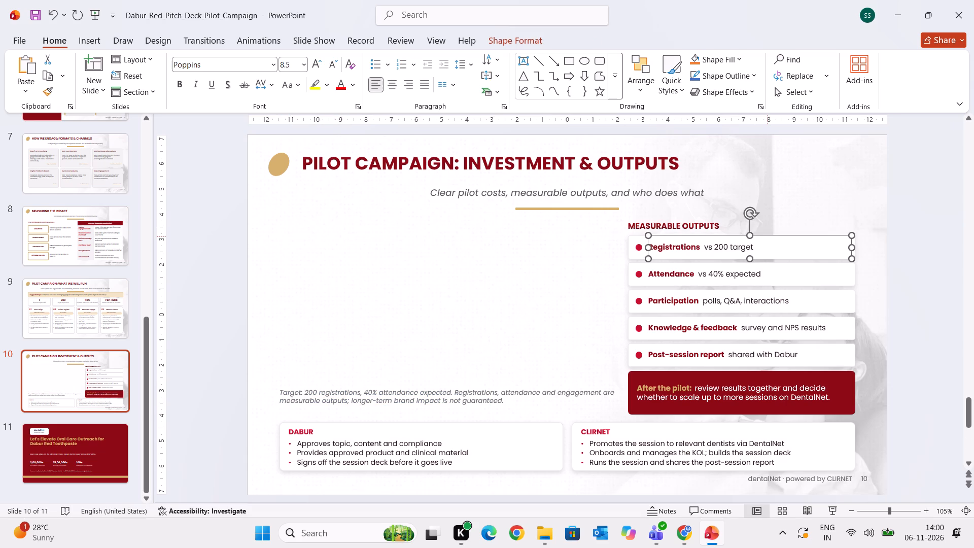
left_click(909, 346)
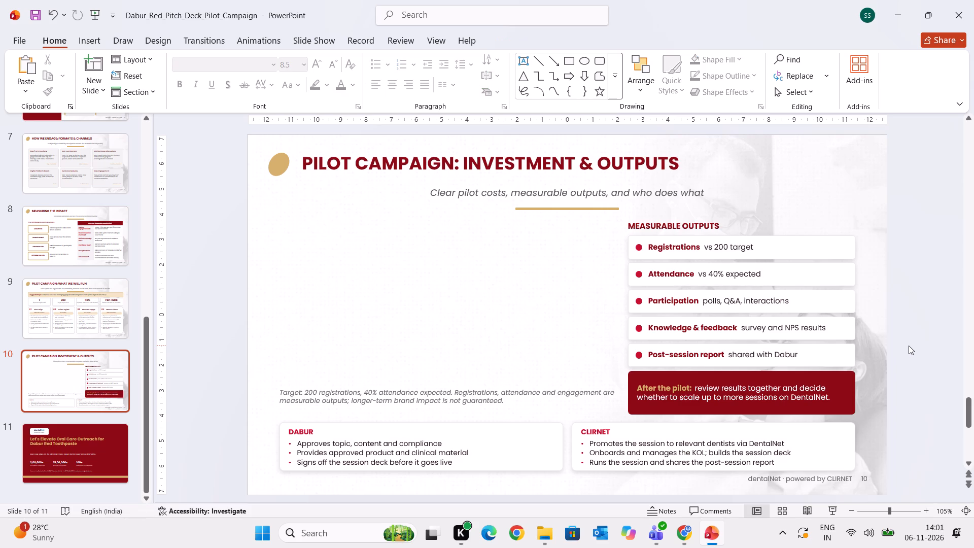
Change the slide title to "PILOT CAMPAIGN OUTPUTS".
left_click(590, 159)
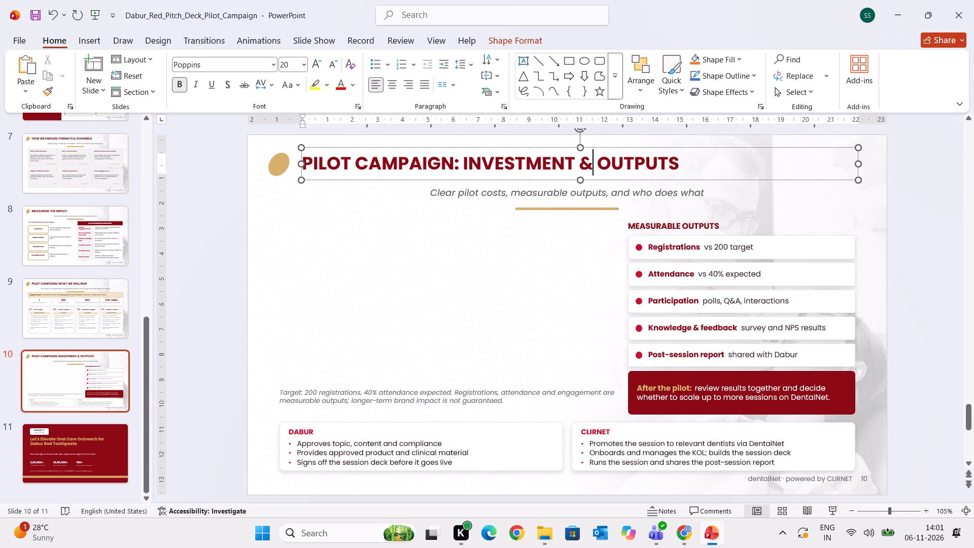
left_click_drag(590, 159, 481, 159)
key("BackSpace")
key("BackSpace")
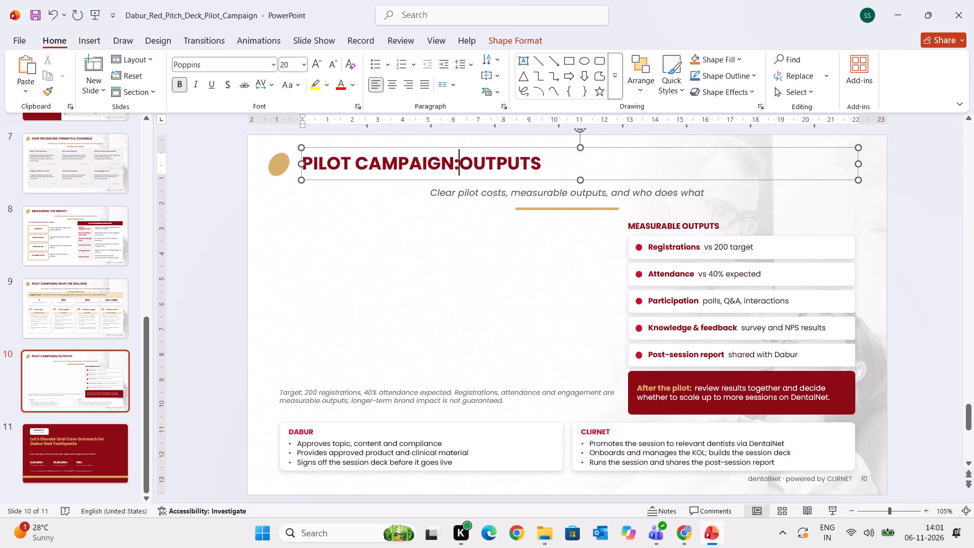
key("BackSpace")
key("space")
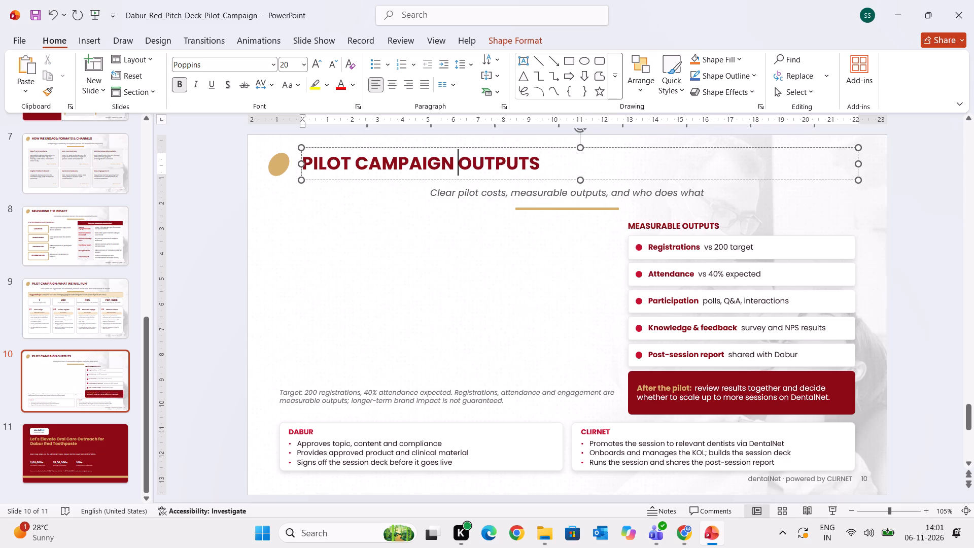
left_click(879, 296)
left_click(810, 270)
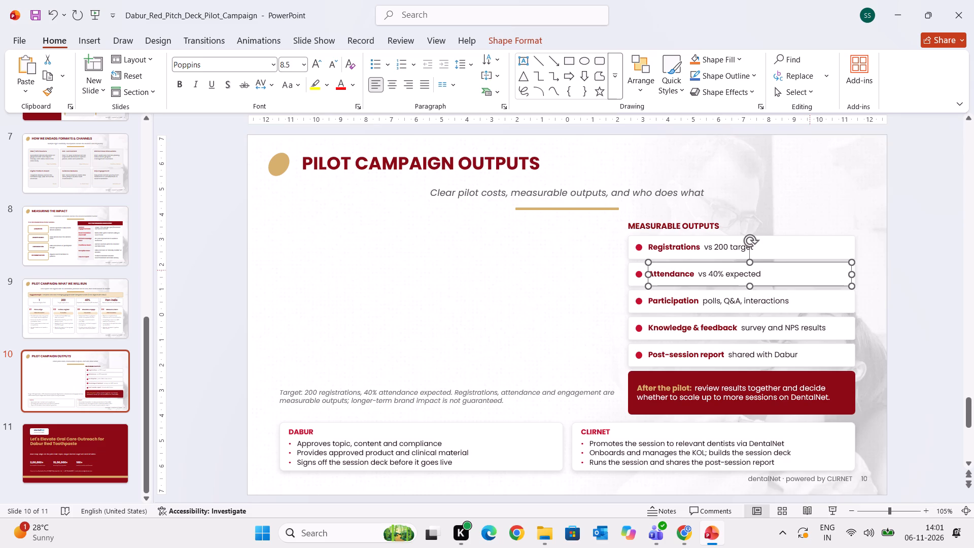
Move the DABUR heading, its bullet list and its white card up into the empty space beside the measurable outputs.
left_click(523, 439)
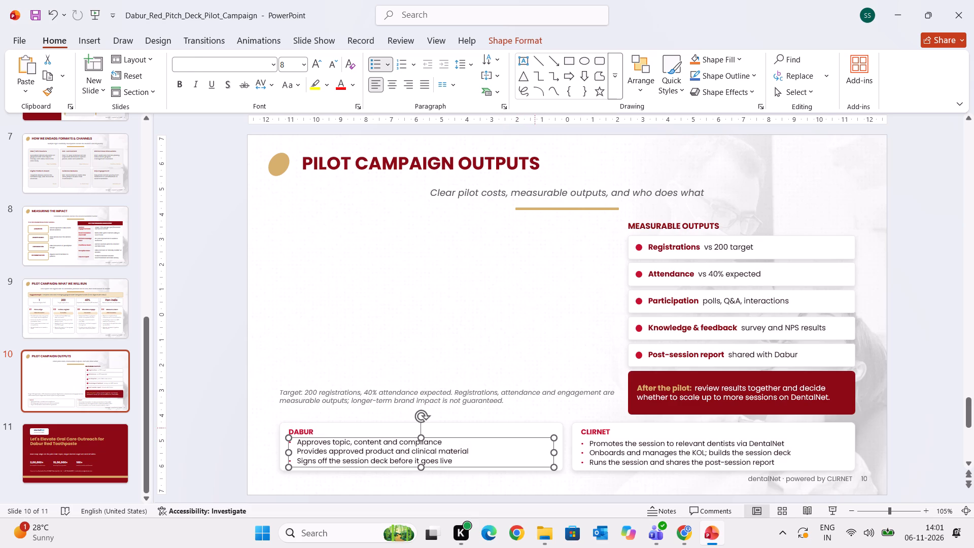
left_click_drag(535, 428, 536, 240)
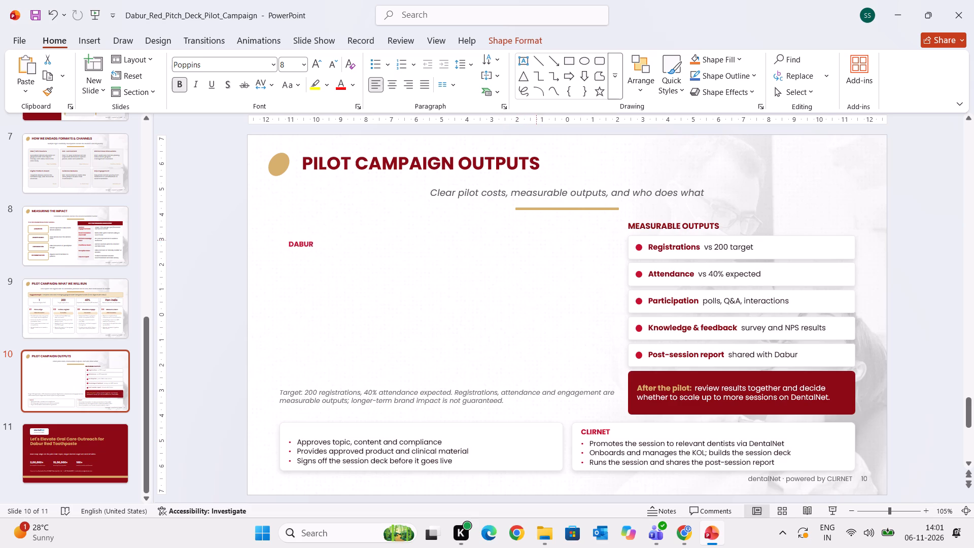
left_click_drag(536, 240, 534, 226)
left_click_drag(538, 449, 553, 336)
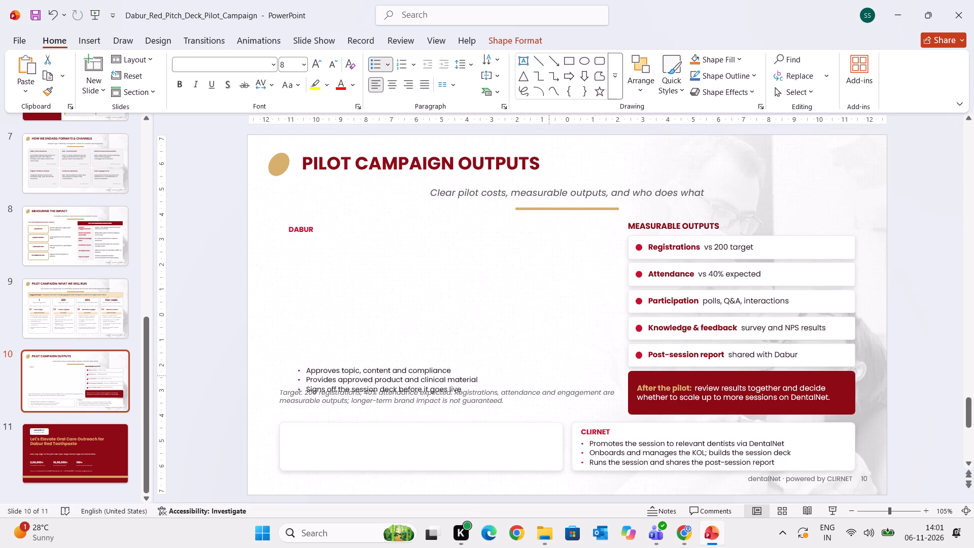
left_click_drag(553, 336, 528, 245)
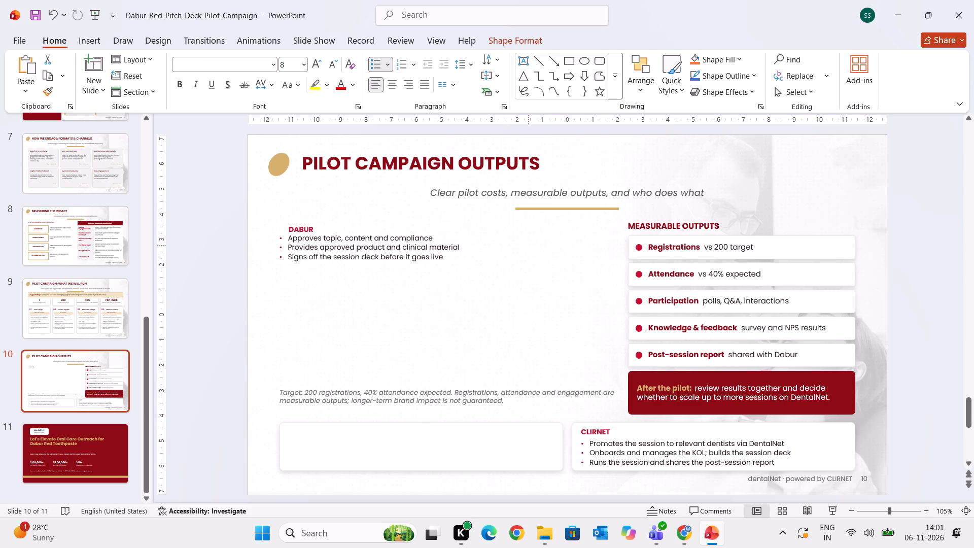
left_click_drag(528, 245, 529, 247)
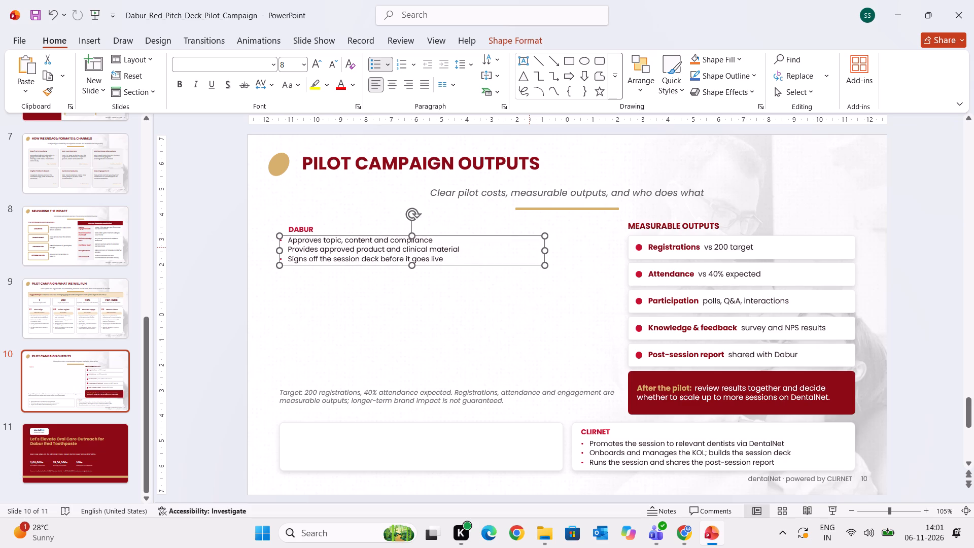
left_click_drag(517, 453, 507, 250)
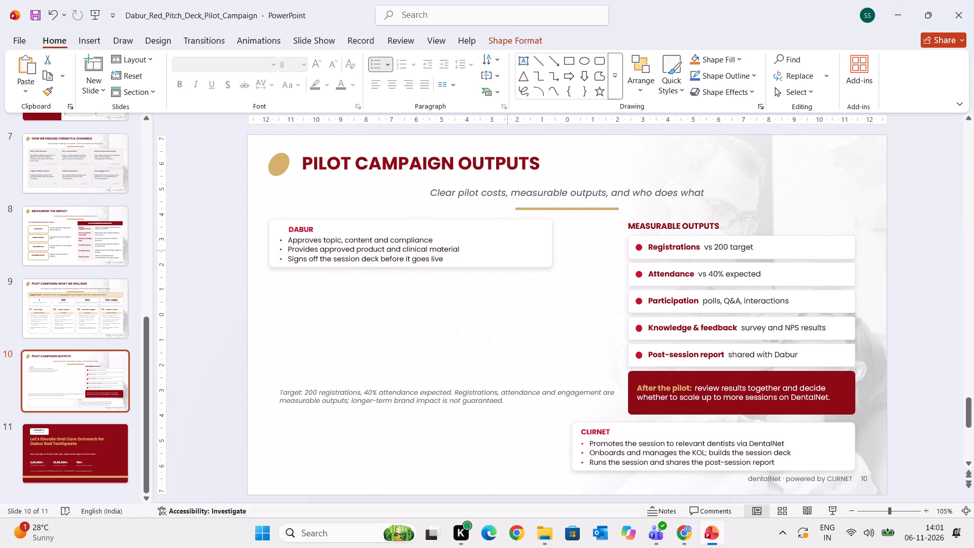
left_click_drag(507, 250, 507, 251)
Move the CLIRNET heading, white card and bullet list directly below the DABUR card.
left_click_drag(635, 431, 335, 291)
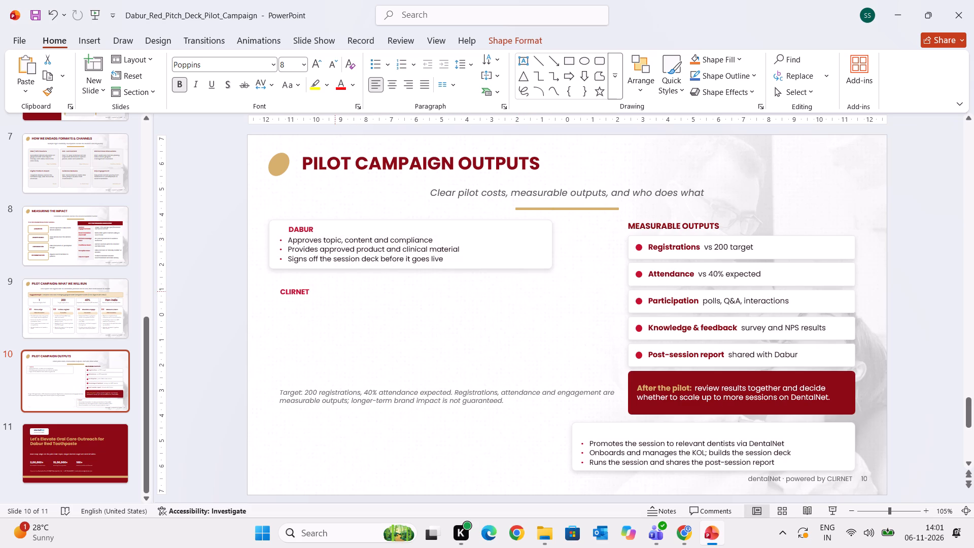
left_click_drag(335, 291, 340, 287)
left_click_drag(685, 436, 466, 352)
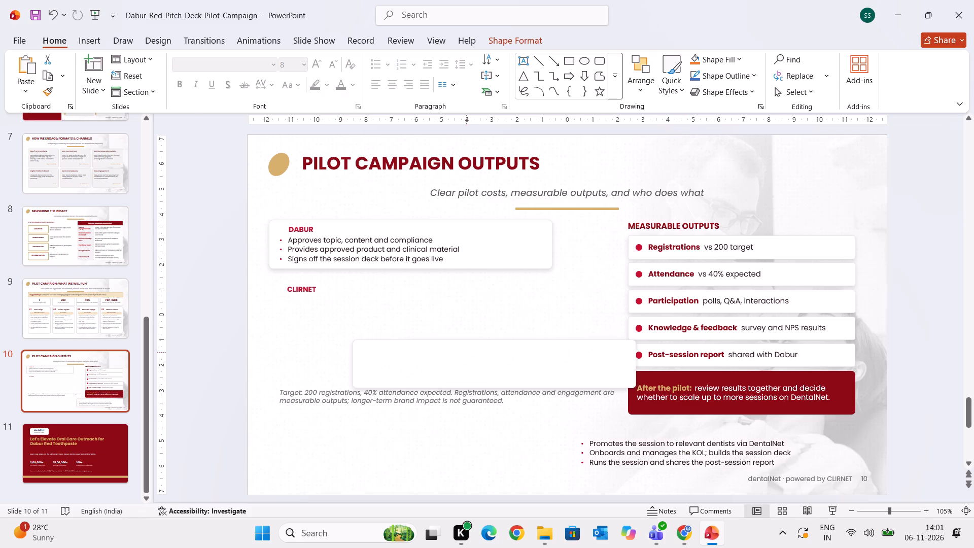
left_click_drag(466, 352, 384, 290)
left_click(611, 459)
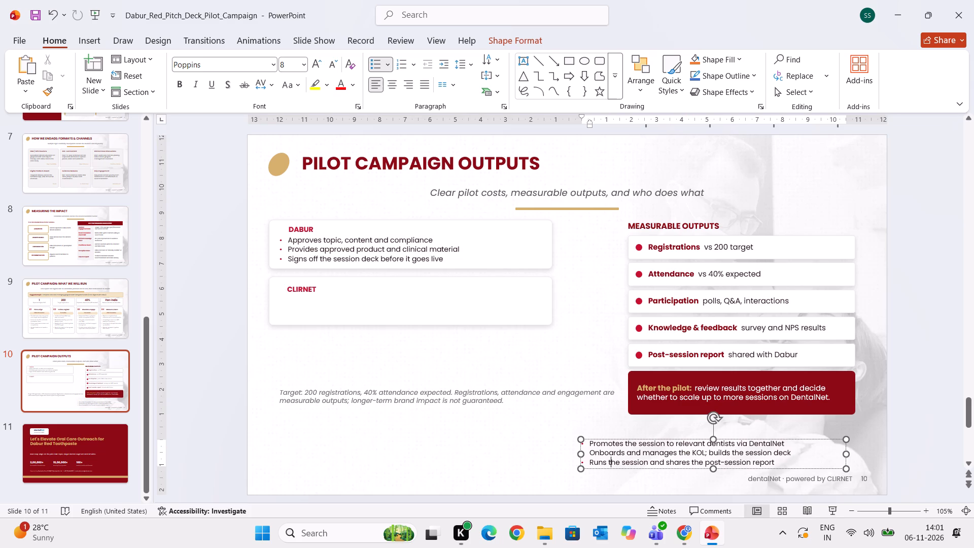
left_click_drag(620, 439, 457, 358)
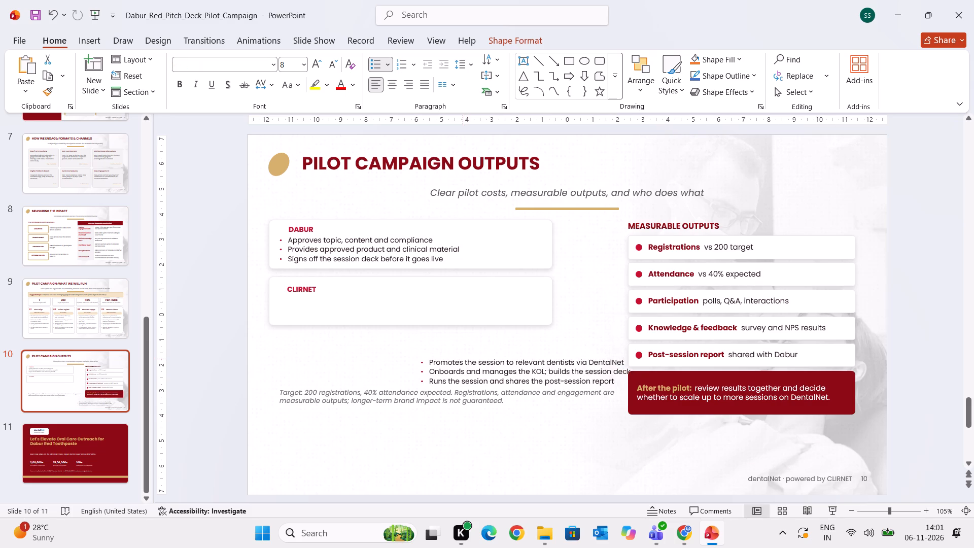
left_click_drag(457, 358, 321, 294)
Reposition the italic target note so its text box ends level with the bottom of the "After the pilot" box.
left_click(389, 407)
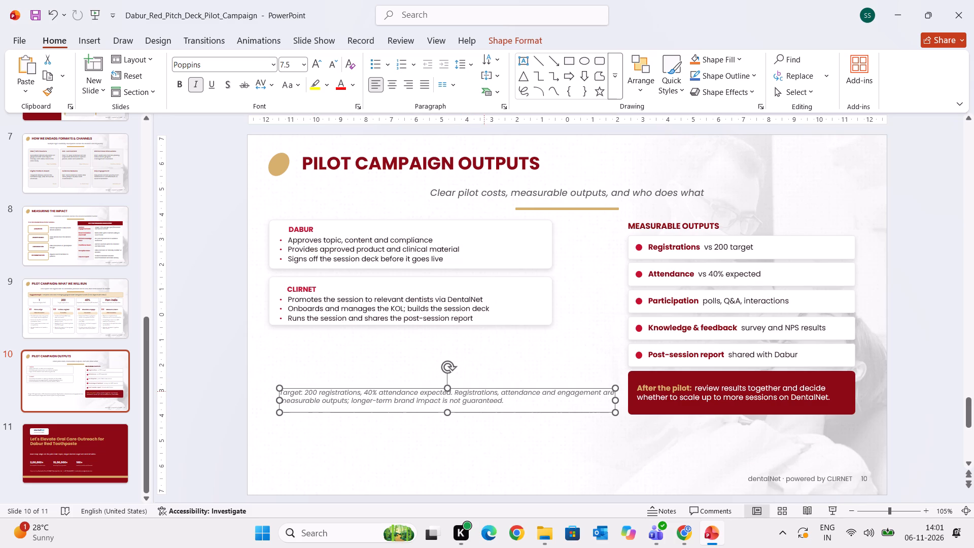
left_click_drag(485, 388, 488, 342)
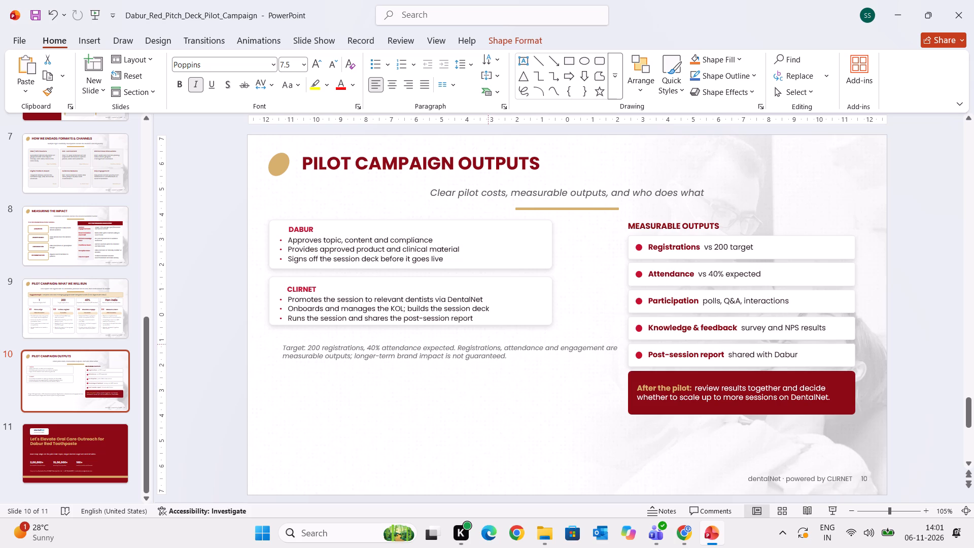
left_click_drag(488, 342, 486, 337)
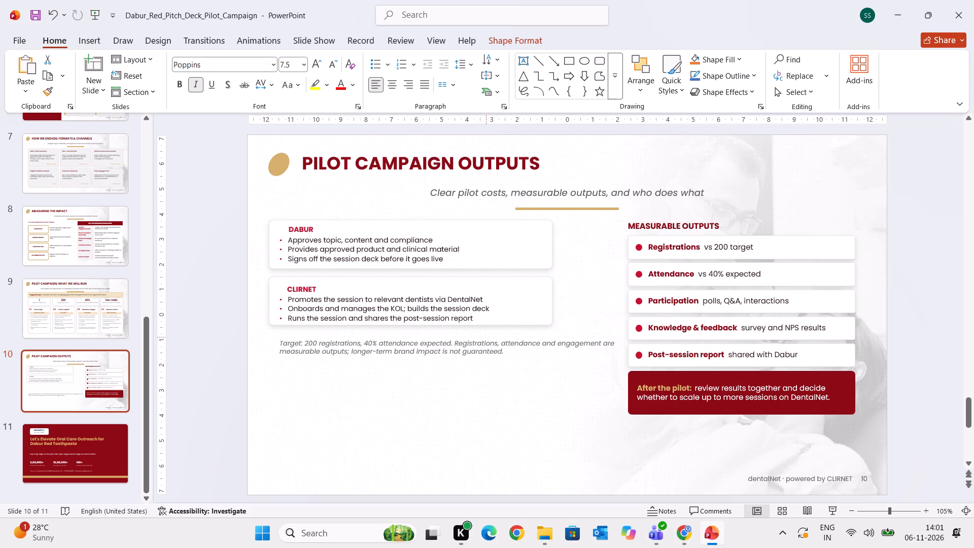
left_click_drag(486, 337, 485, 394)
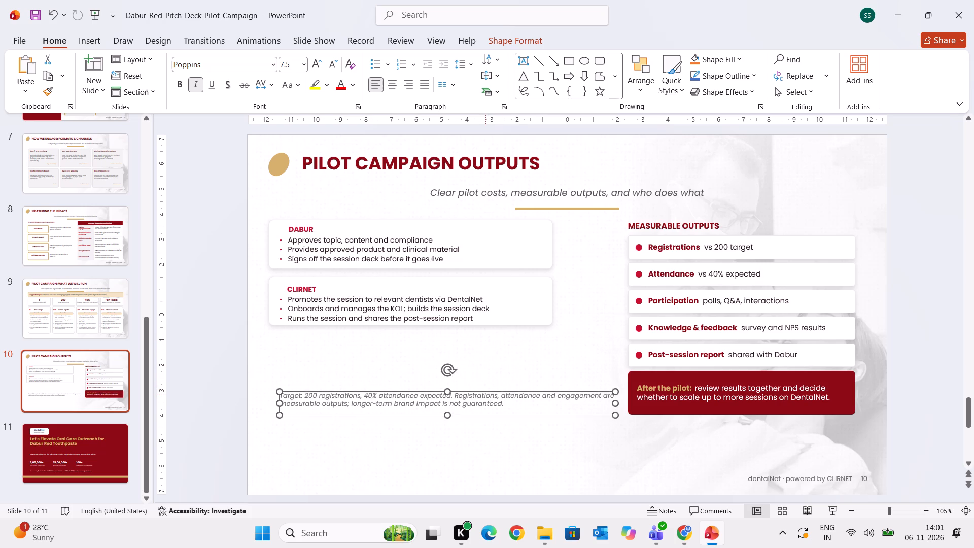
Move the CLIRNET bullets and card down to just above the target note, with the CLIRNET heading directly above the card.
left_click_drag(518, 311, 519, 355)
left_click_drag(532, 298, 532, 309)
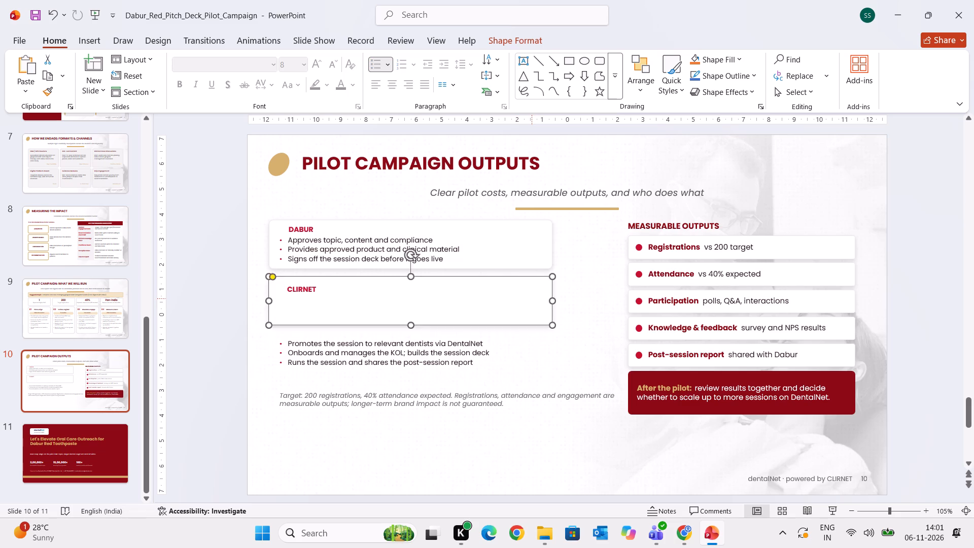
left_click_drag(532, 309, 537, 352)
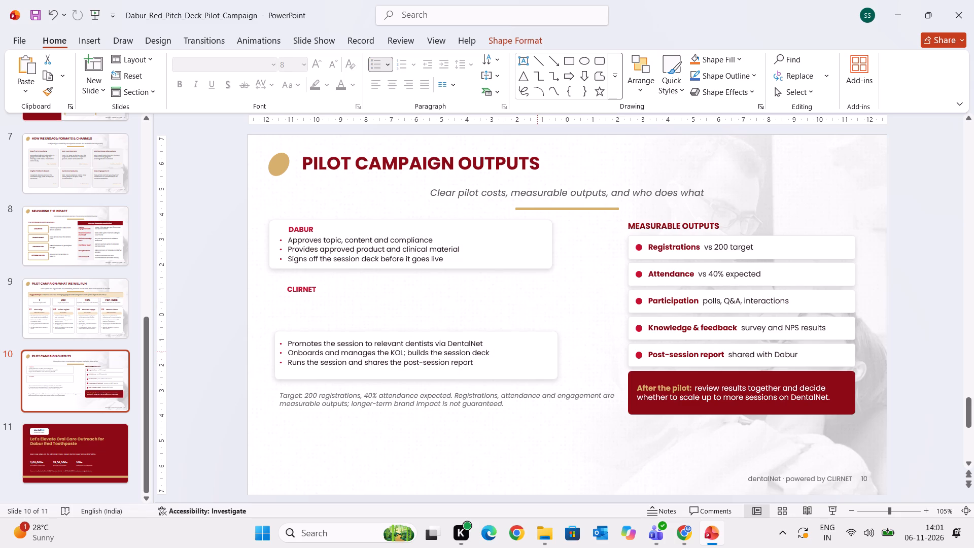
left_click_drag(537, 352, 537, 352)
left_click(305, 291)
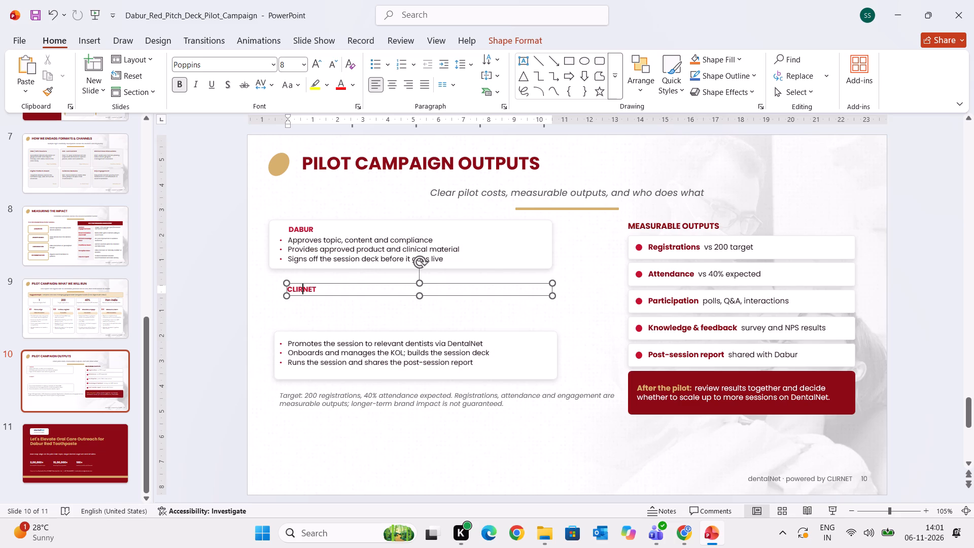
left_click_drag(342, 293, 335, 324)
Move the DABUR bullets and card down to just above the CLIRNET heading, with the DABUR heading above the card, left-aligned with the CLIRNET block.
left_click_drag(485, 248, 483, 280)
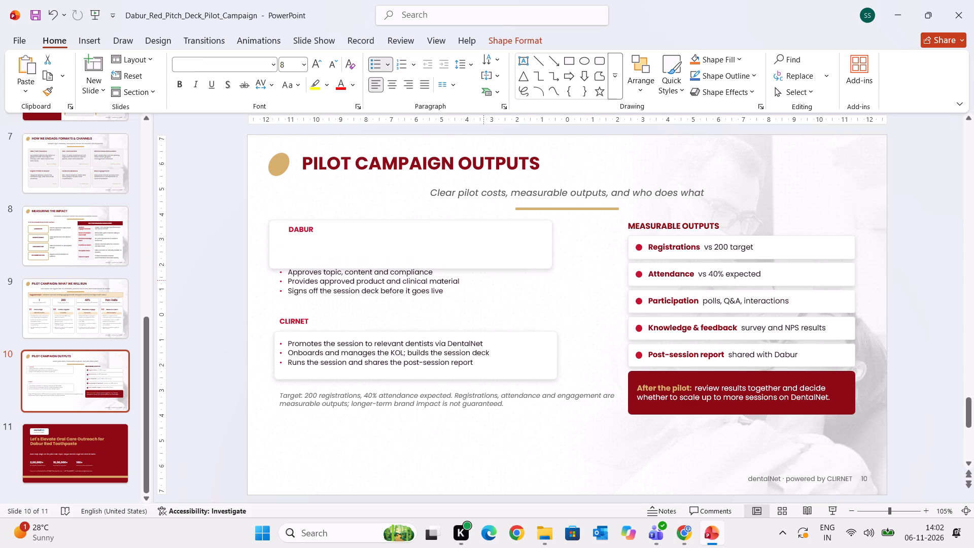
left_click_drag(483, 280, 483, 283)
left_click_drag(505, 245, 503, 283)
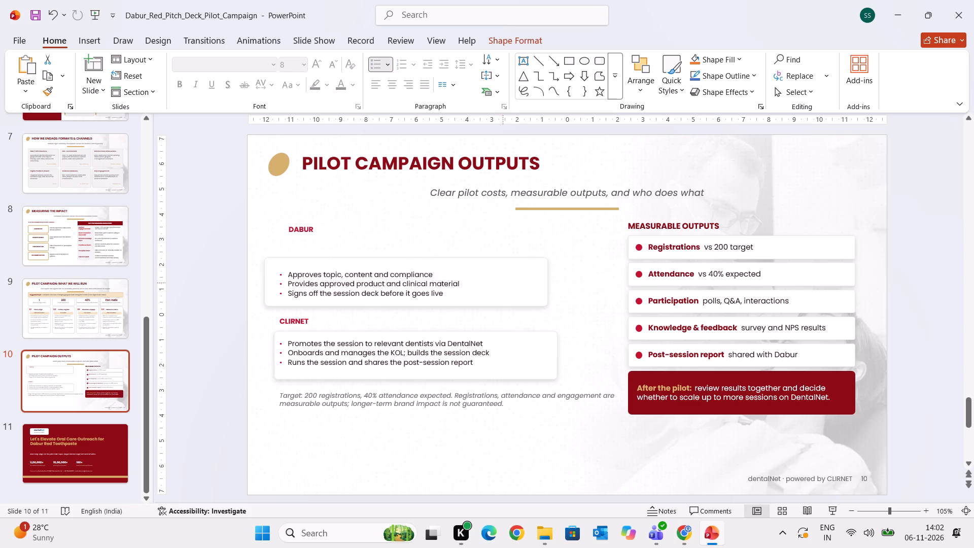
left_click_drag(503, 283, 510, 286)
left_click(312, 222)
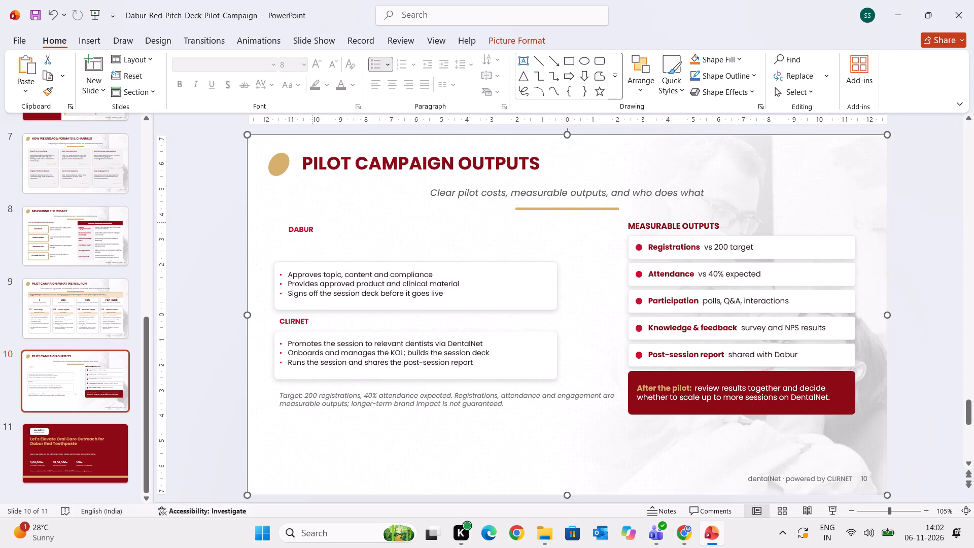
left_click(307, 228)
left_click_drag(333, 234, 332, 252)
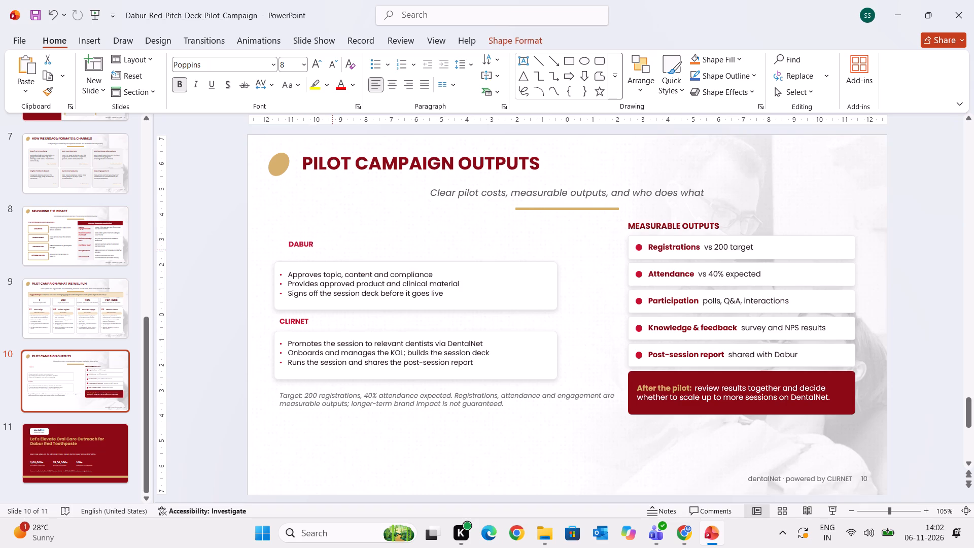
left_click_drag(332, 252, 328, 252)
left_click_drag(328, 252, 327, 252)
left_click(911, 335)
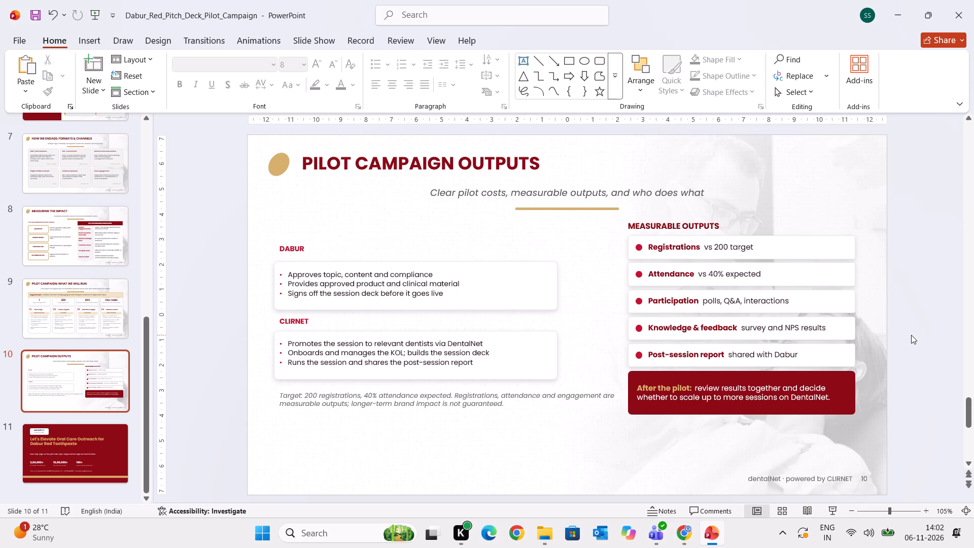
Review the rearranged slide 10 alongside its neighbouring slides, ending back on slide 10.
left_click(911, 335)
key("Down")
key("Up")
key("Up")
key("Up")
key("Down")
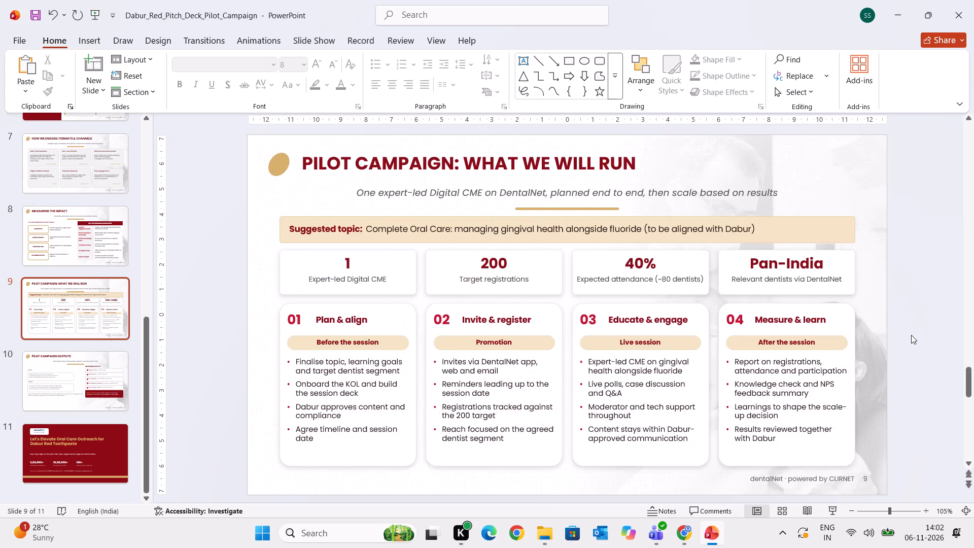
key("Down")
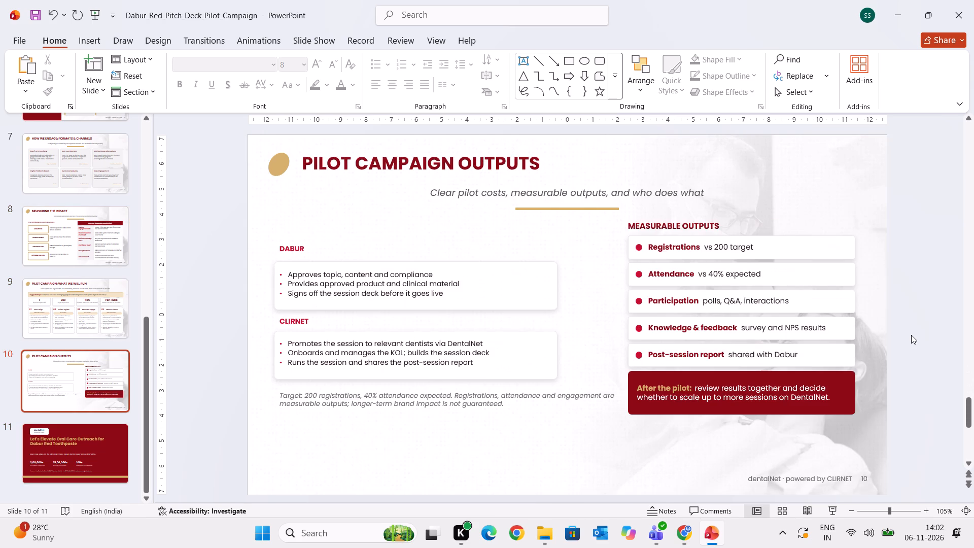
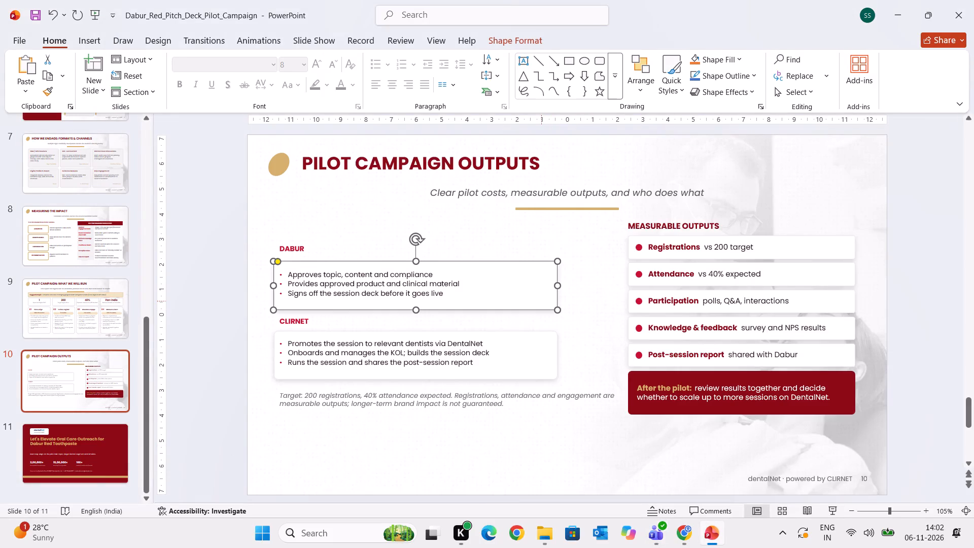
Nudge the DABUR card and its bullets slightly upward on slide 10, keeping the bullets vertically centred in the card.
key("Up")
key("Up")
left_click(430, 291)
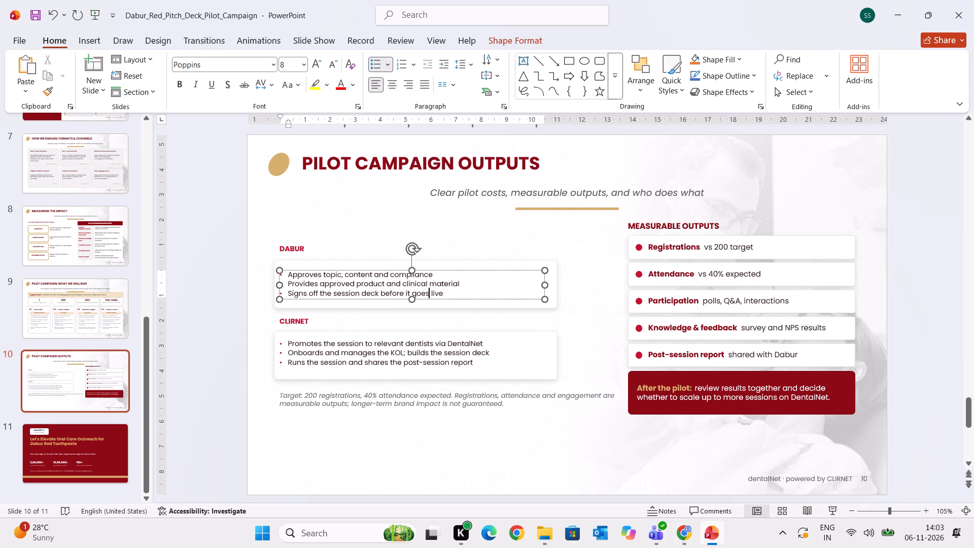
left_click(462, 270)
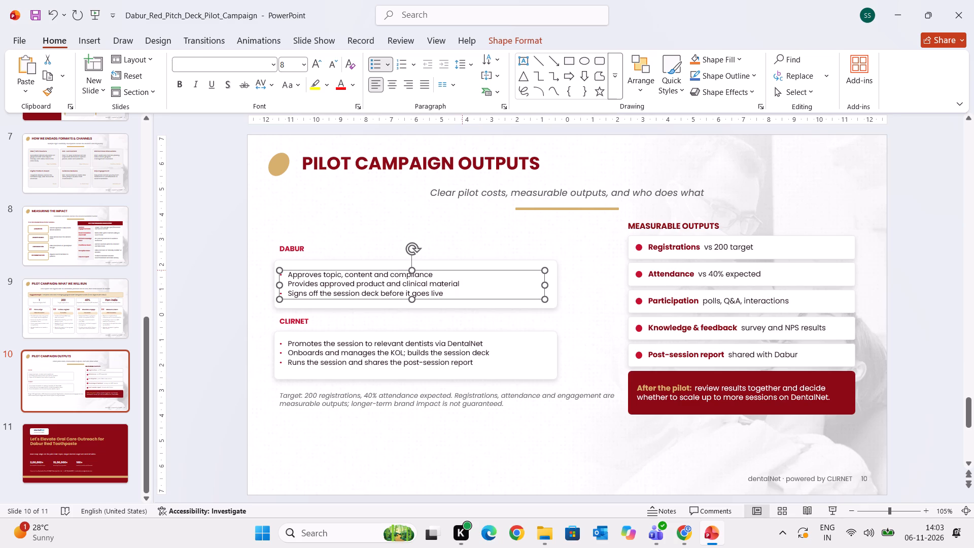
key("Up")
key("Up")
key("Up")
key("Up")
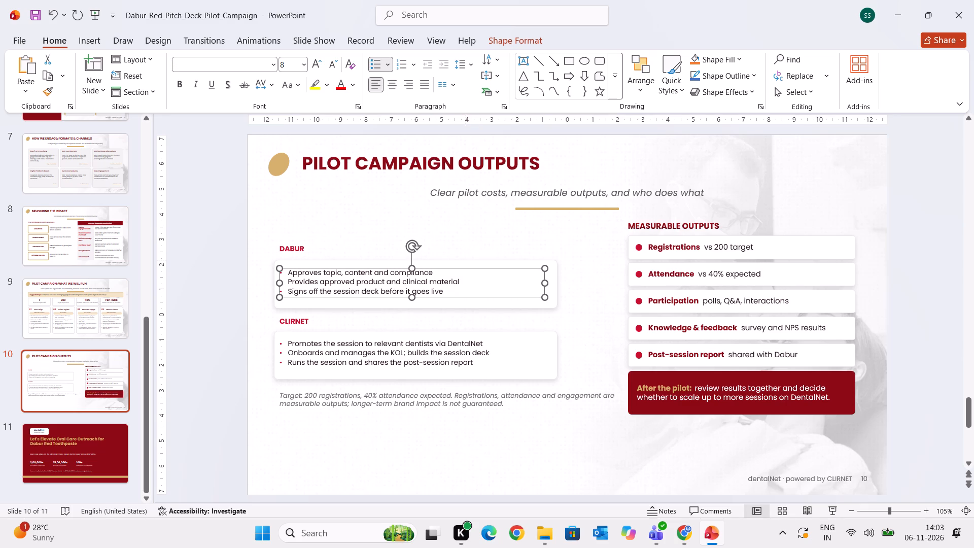
left_click(474, 220)
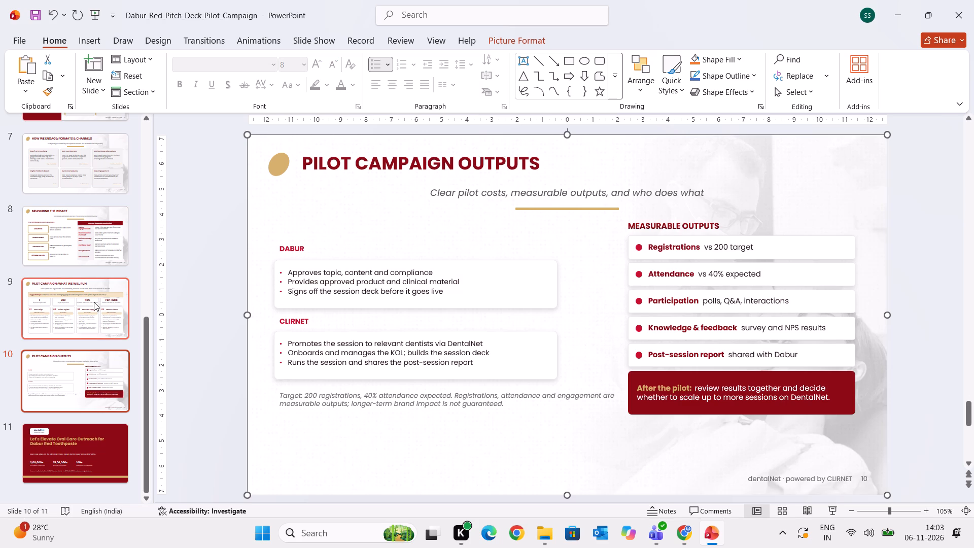
Compare the layout of slide 10 with neighbouring slides 9 and 11, ending on slide 10.
left_click(67, 322)
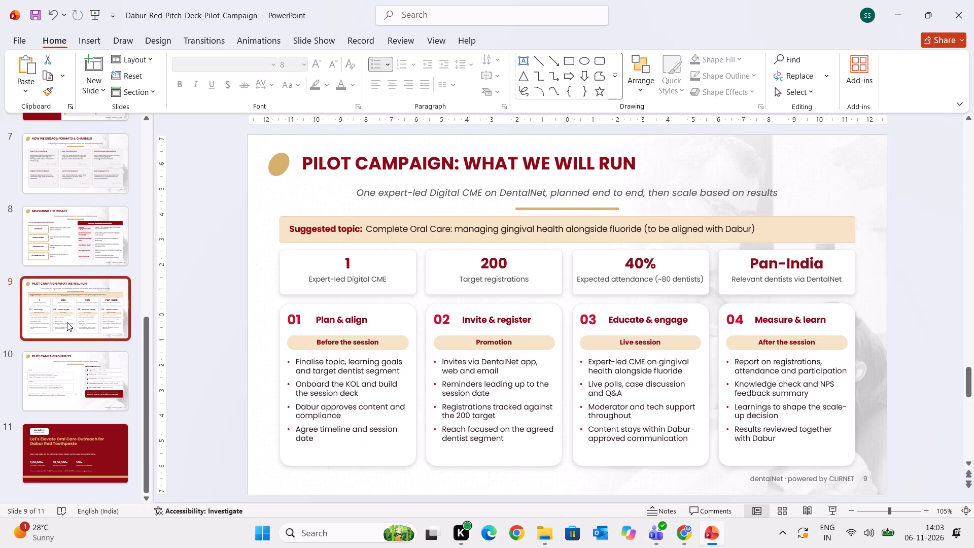
key("Up")
key("Down")
key("Down")
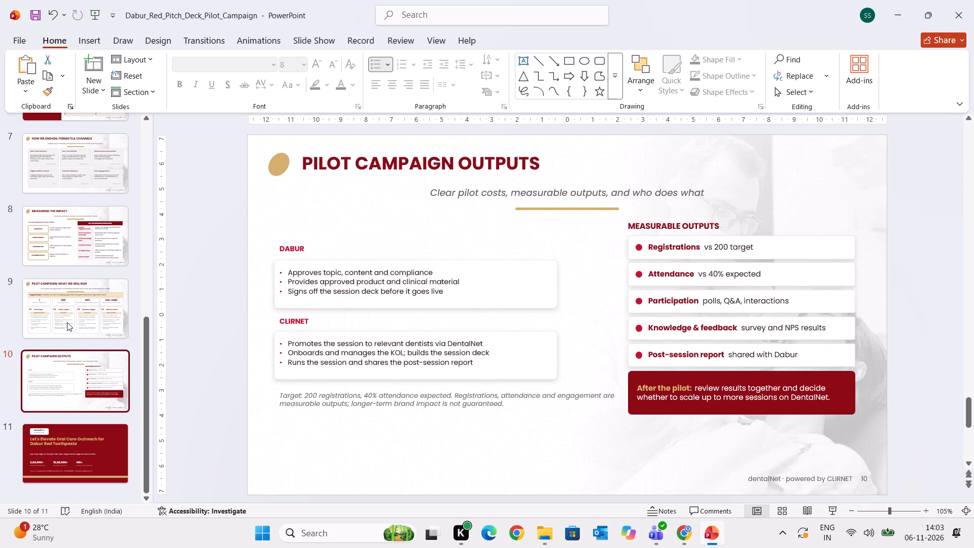
key("Down")
key("Up")
key("Up")
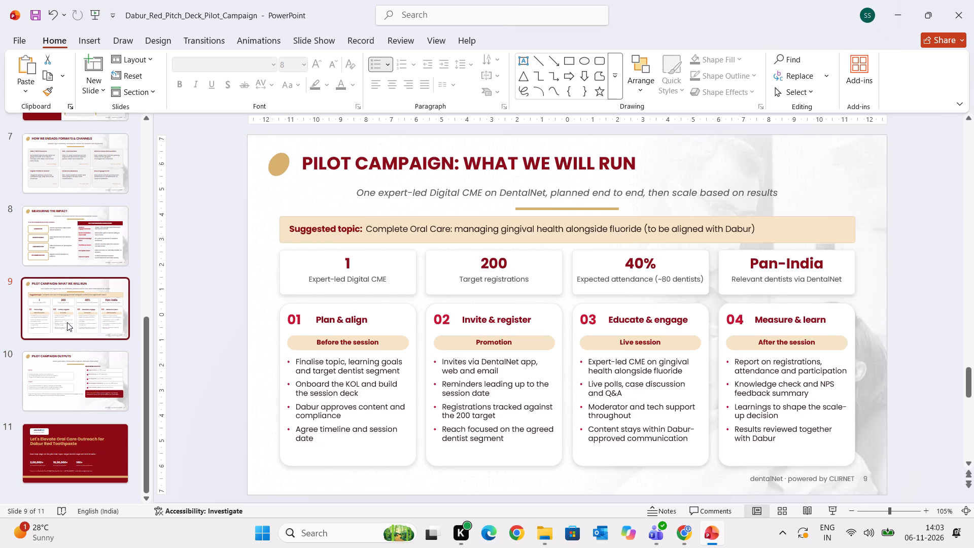
key("Down")
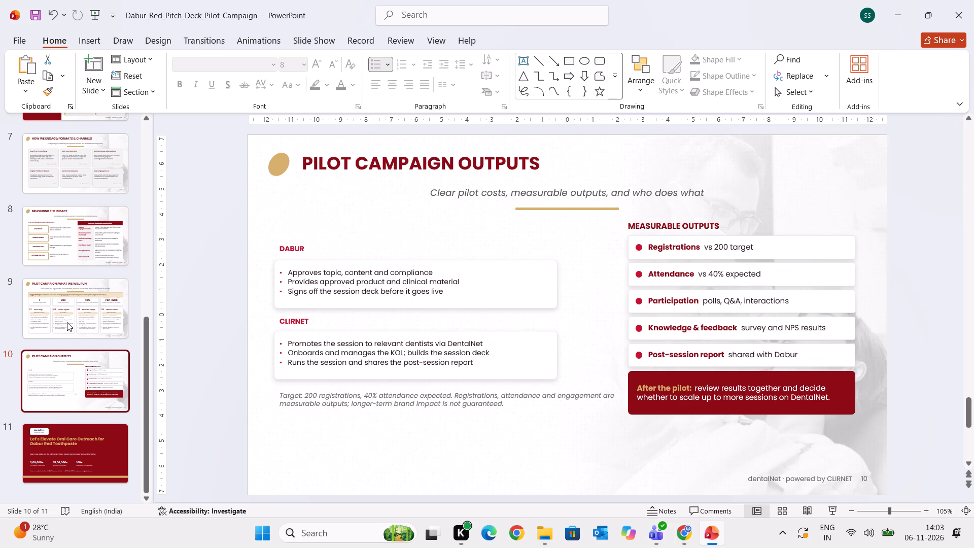
key("Down")
key("Up")
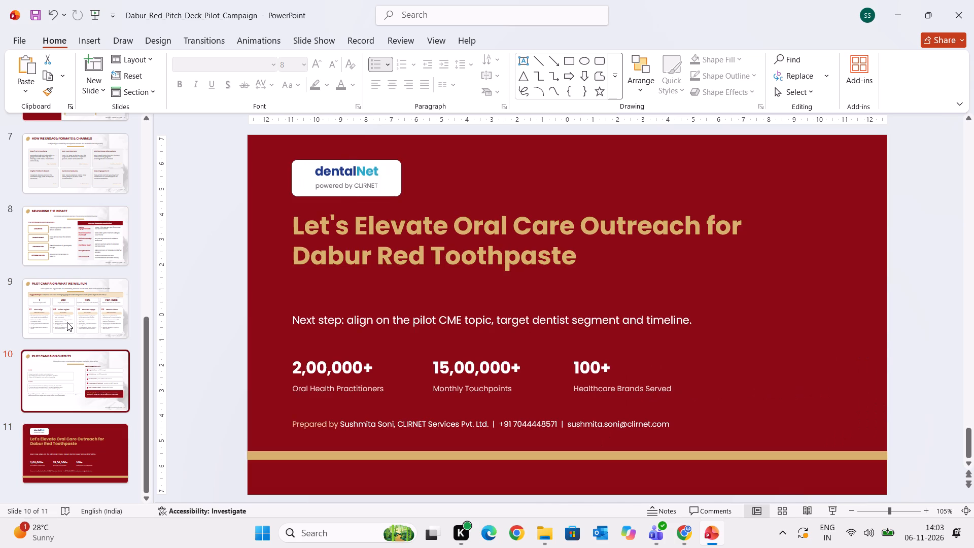
key("Down")
key("Up")
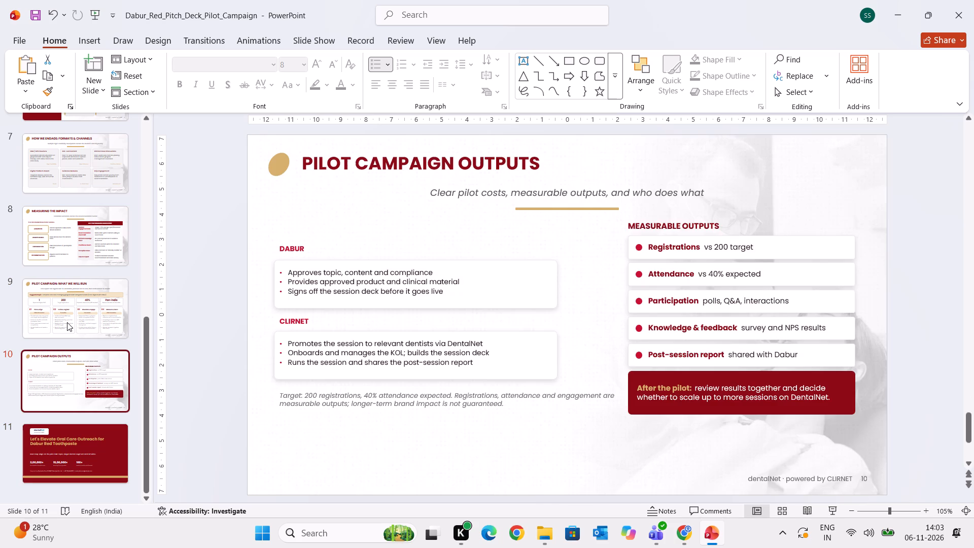
Review the earlier slides back to the title slide, then go forward through the deck from the start.
key("Up")
key("Up")
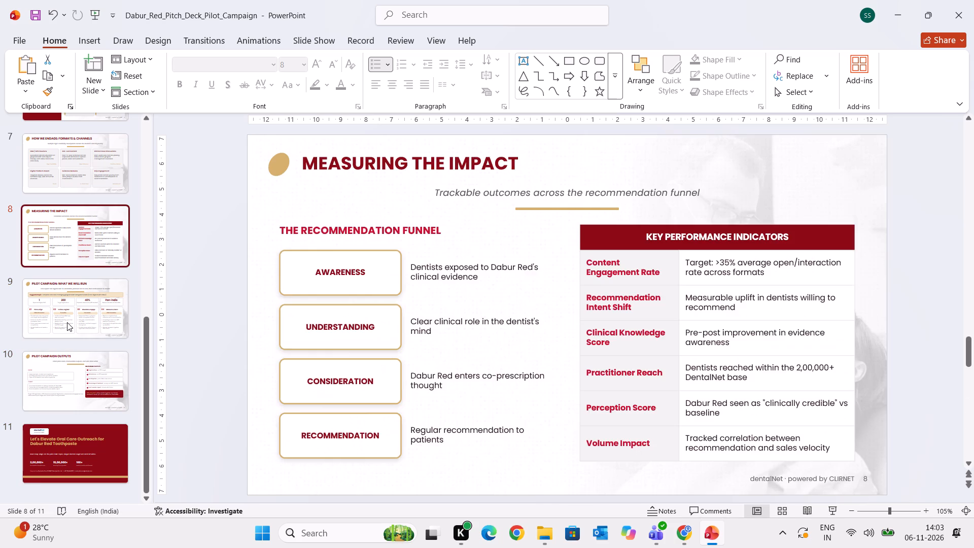
key("Up")
key("Up")
key("Up")
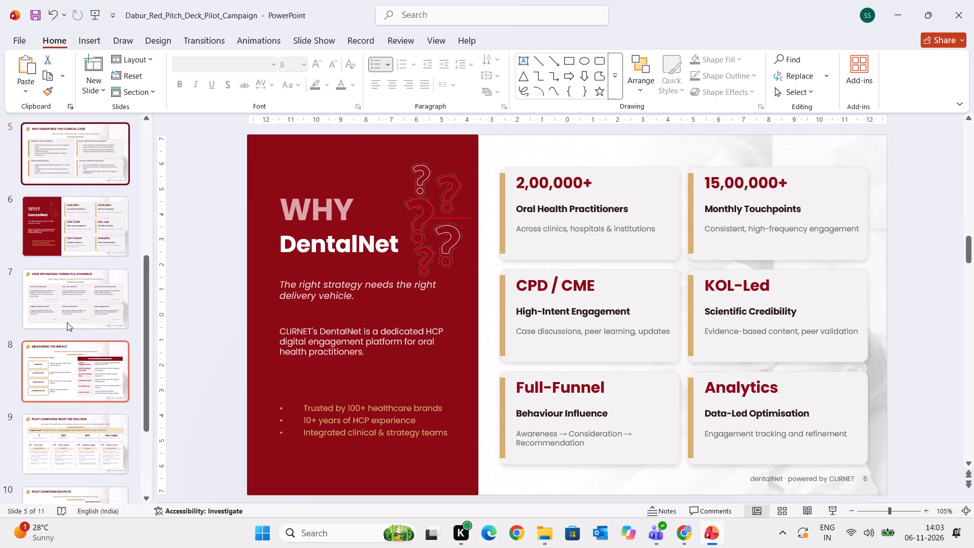
key("Up")
key("Up")
key("Up")
key("Up")
key("Up")
key("Up")
key("Down")
key("Down")
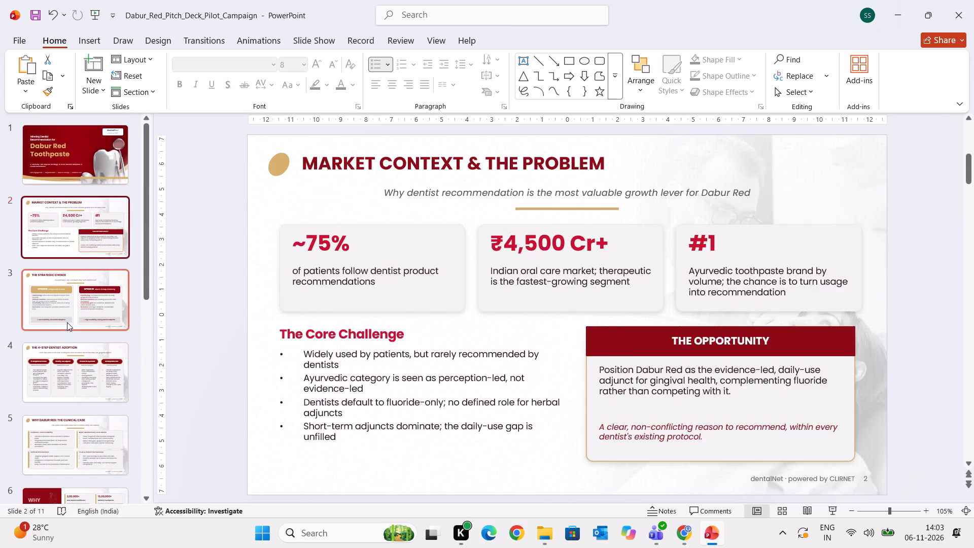
key("Up")
key("Up")
key("Up")
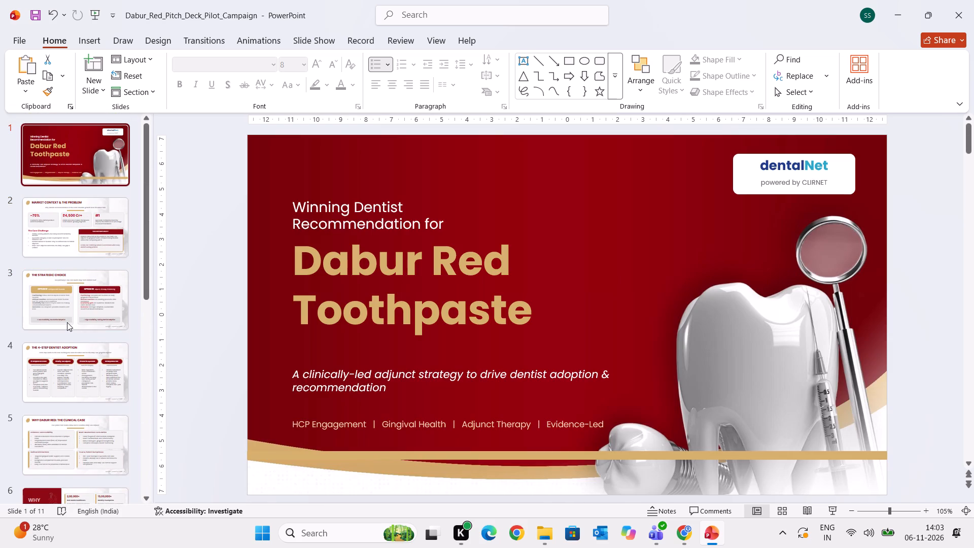
key("Up")
key("Down")
key("Down")
key("Down")
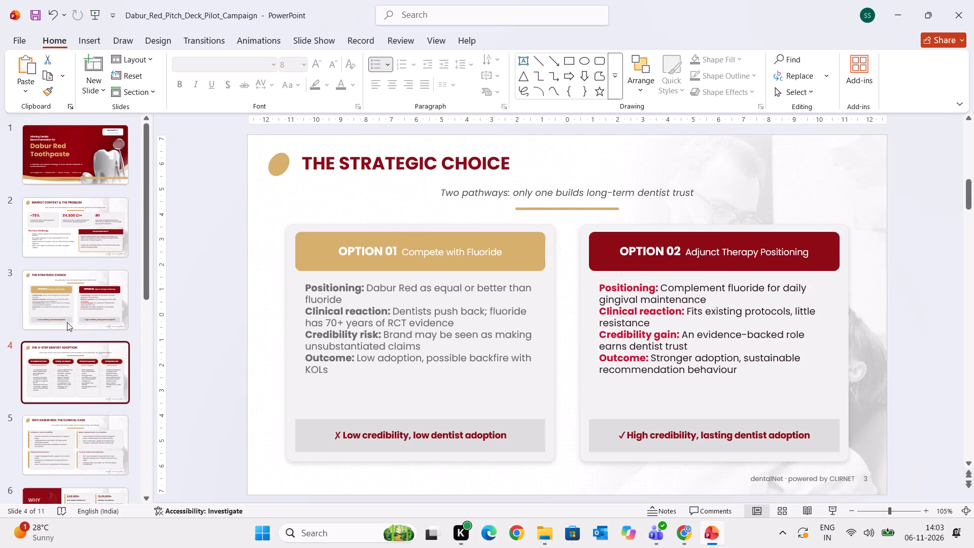
Look through the remaining slides from slide 4 to slide 10, then return to slide 9 to check its layout.
key("Down")
key("Down")
key("Down")
key("Down")
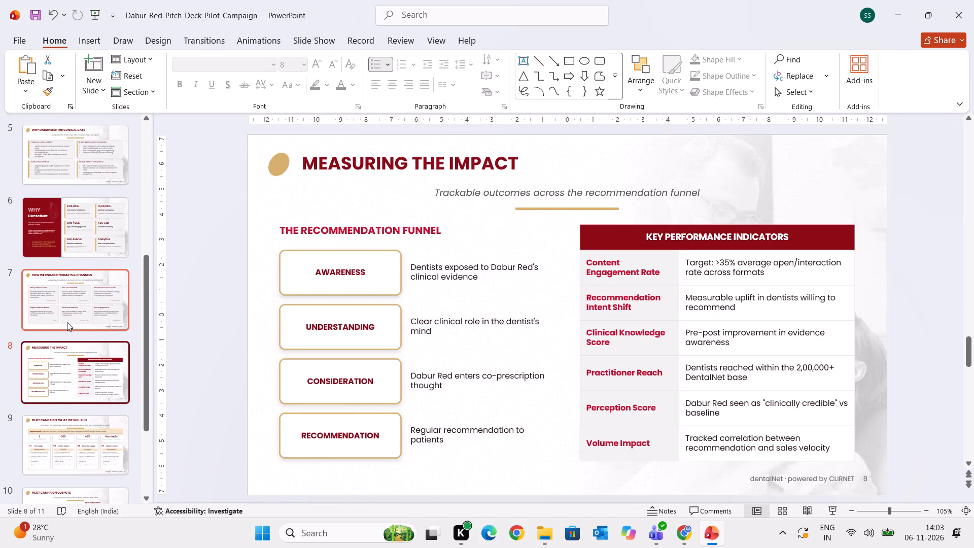
key("Down")
key("Down")
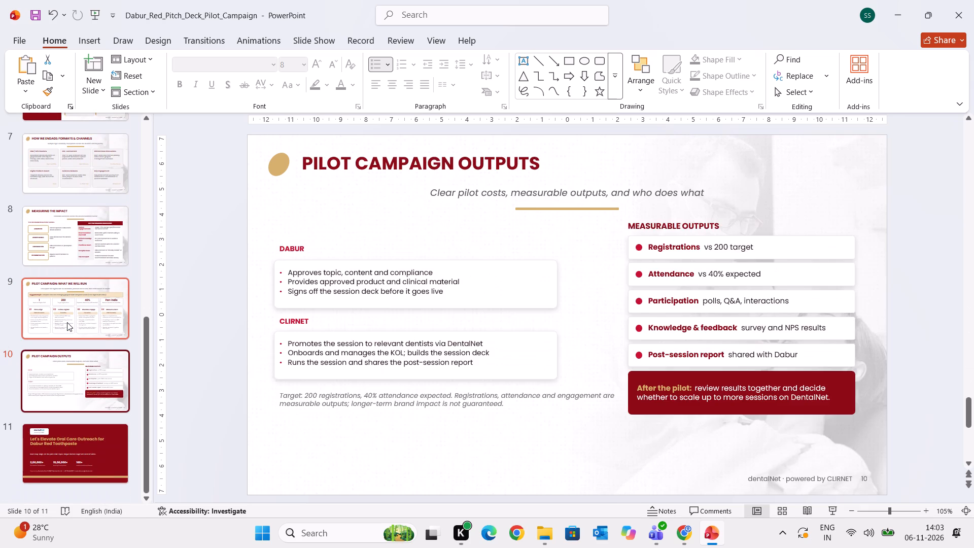
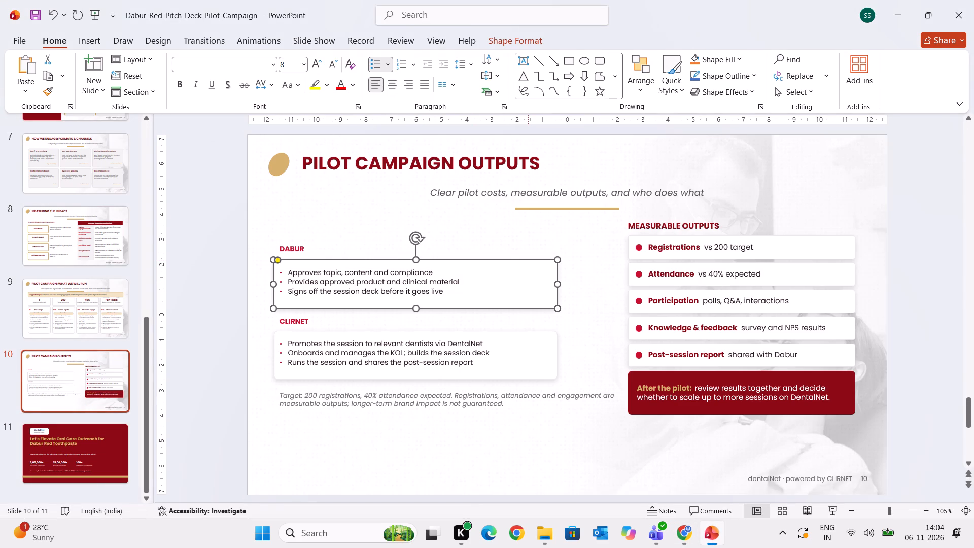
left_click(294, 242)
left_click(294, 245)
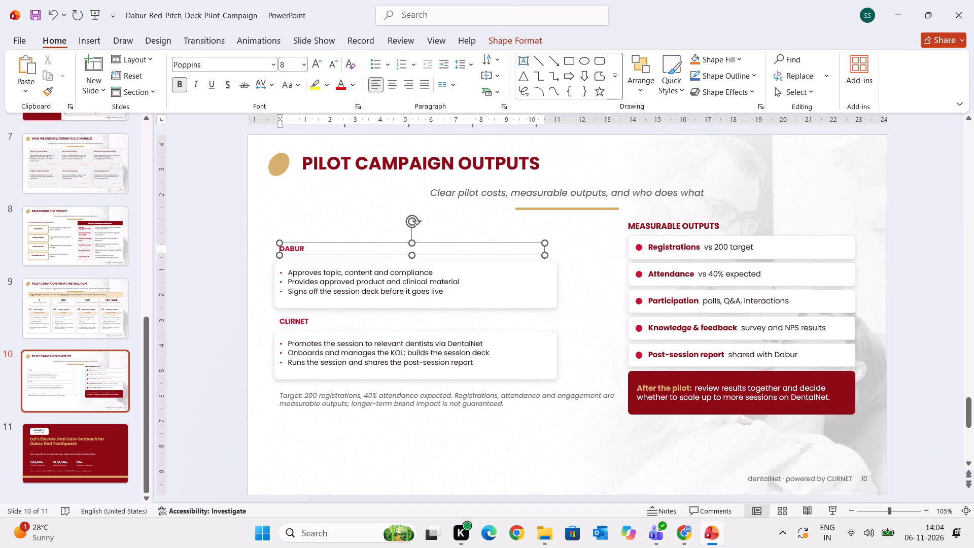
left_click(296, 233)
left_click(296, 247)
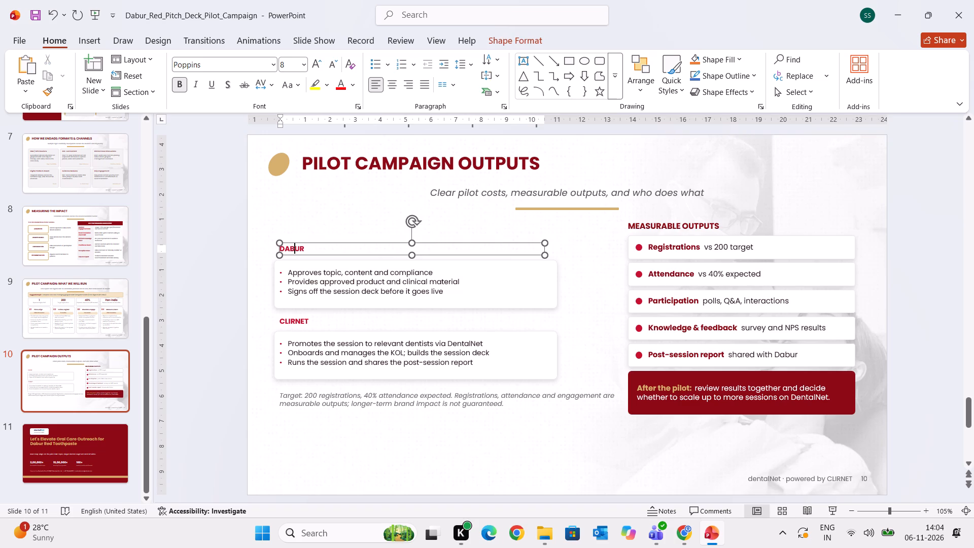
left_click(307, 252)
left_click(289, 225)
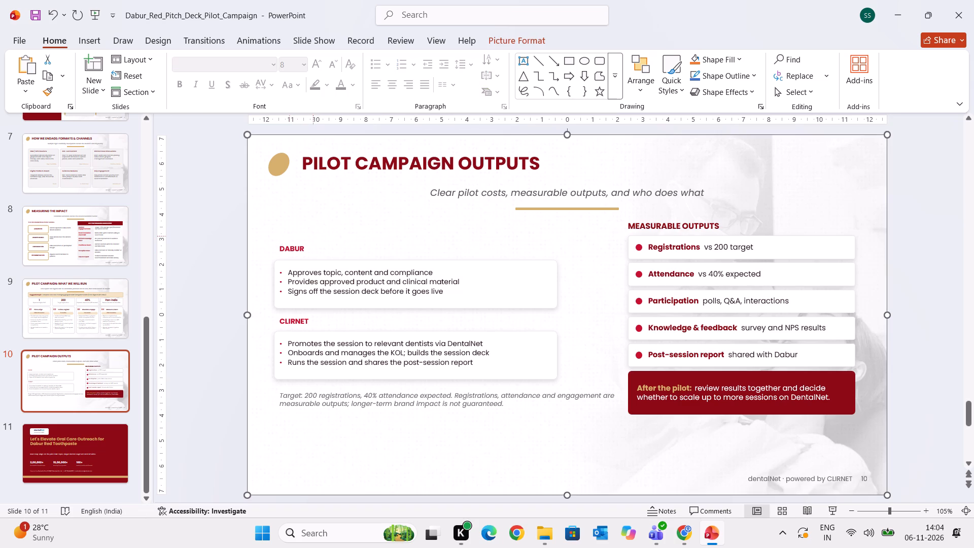
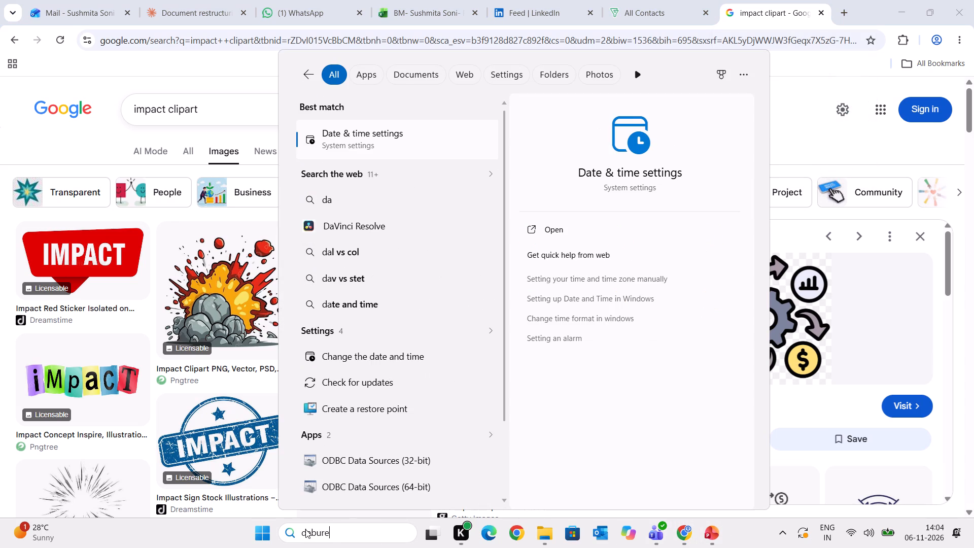
Search the computer for "daburred" and open the CLIRNET_MicroCME_DaburRed presentation in PowerPoint.
key("BackSpace")
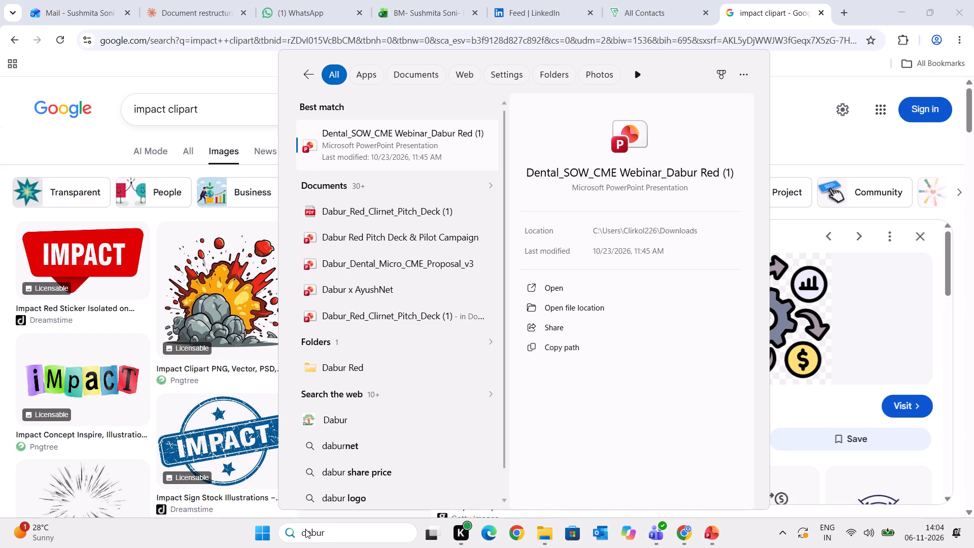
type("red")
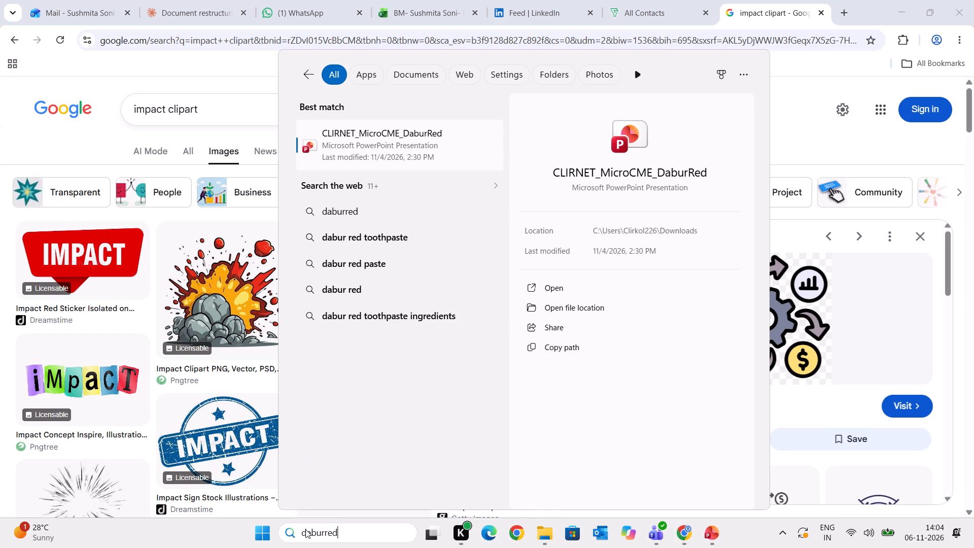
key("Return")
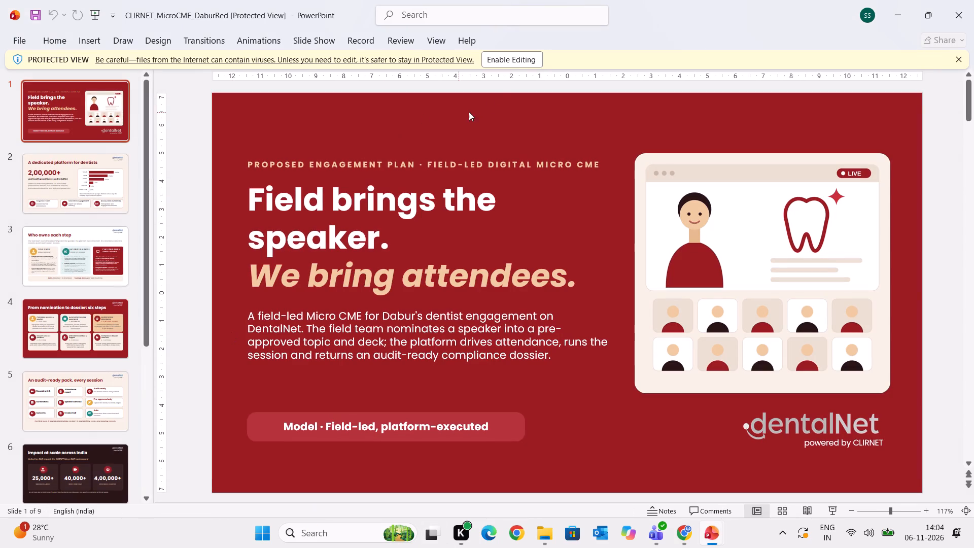
Enable editing in the CLIRNET_MicroCME_DaburRed presentation, check its title slide, and close it to return to the pitch deck.
left_click(514, 60)
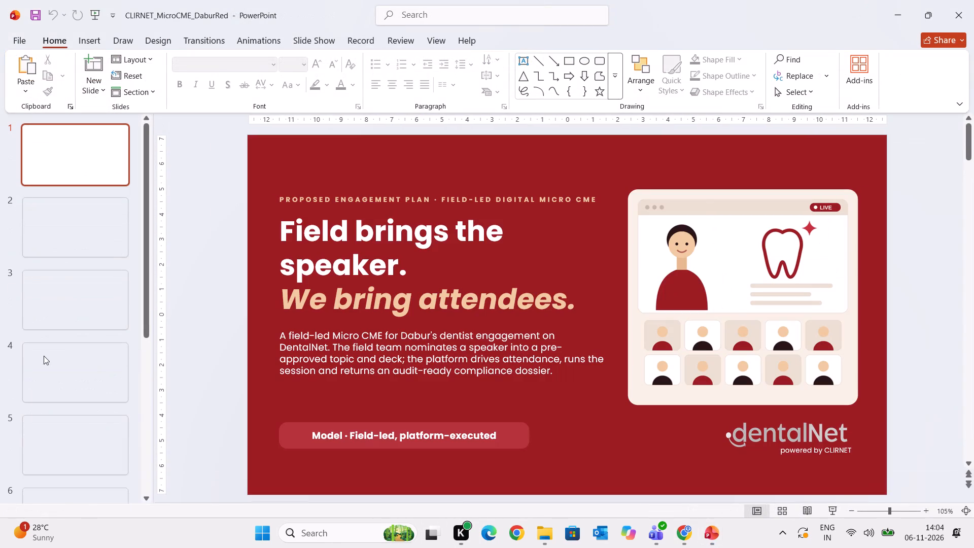
left_click(88, 165)
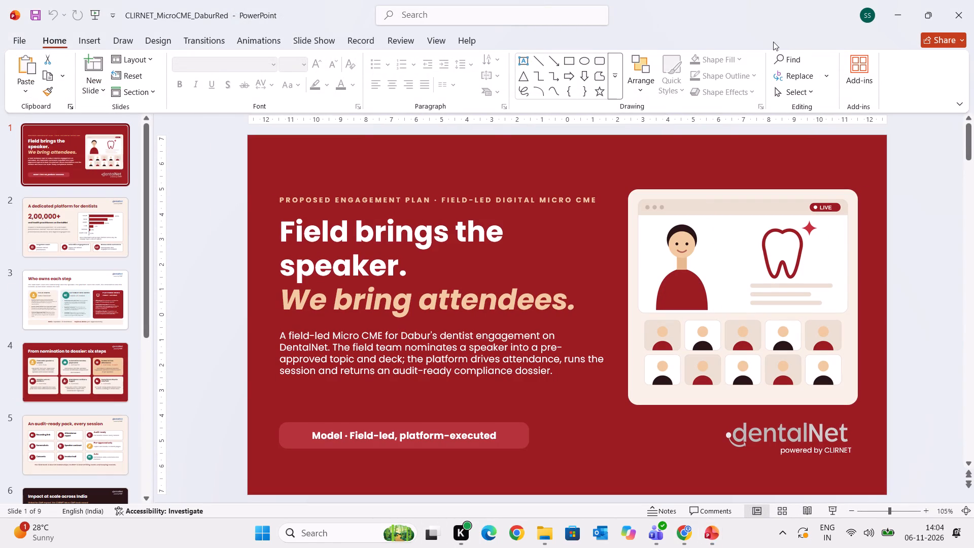
left_click(973, 0)
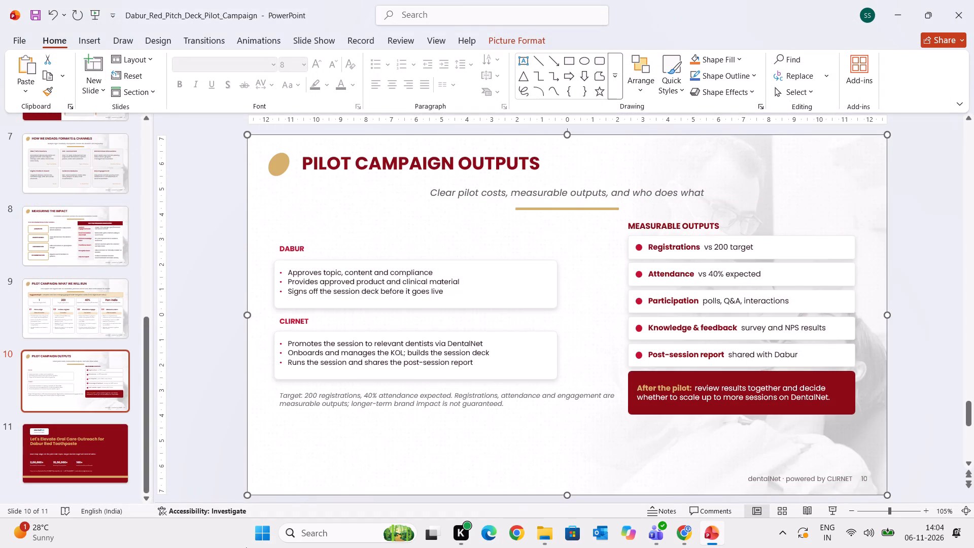
Search the computer for "dabur red" and open the presentation Dental_SOW_CME Webinar_Dabur Red (1).
left_click(298, 527)
type("dabu")
type("r red")
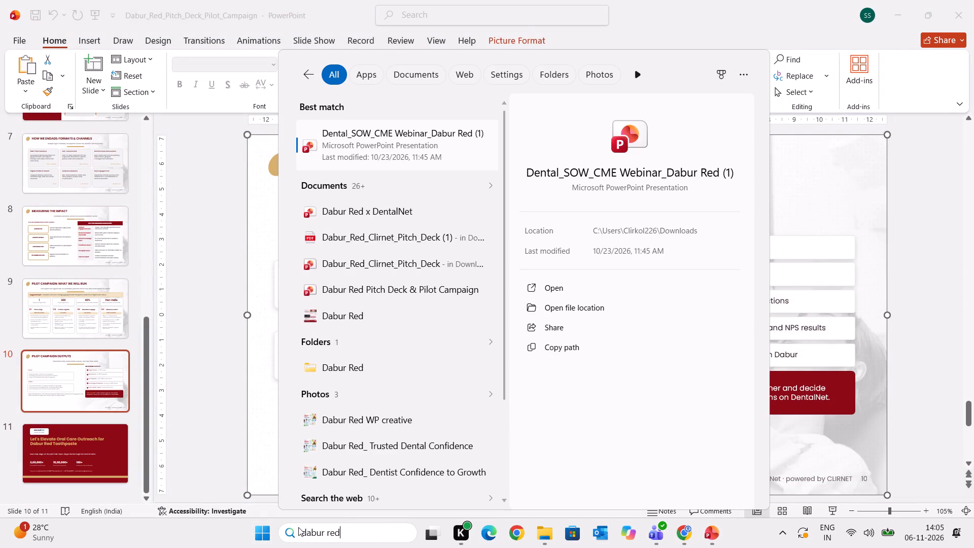
double_click(420, 146)
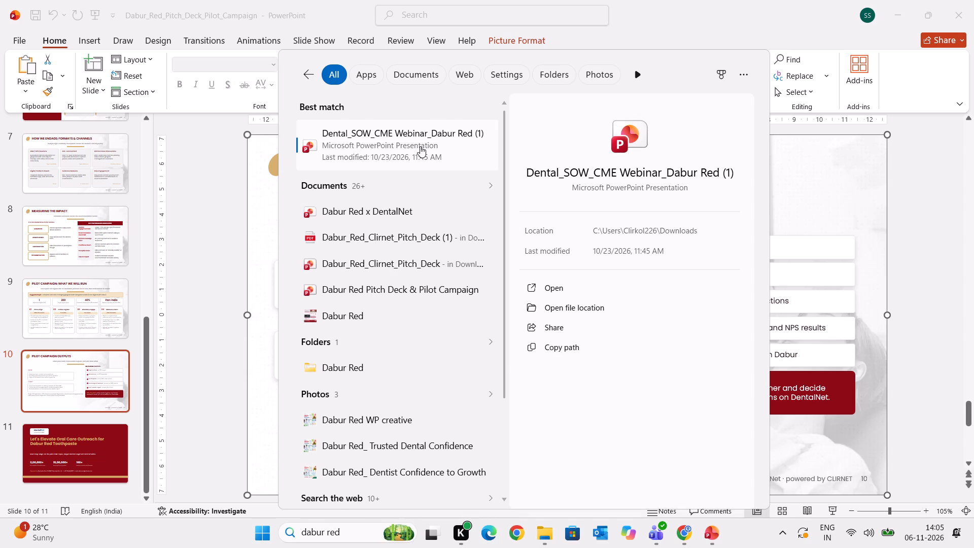
Look through slides 1 to 5 of the webinar deck and glance back at slide 10 of the pitch deck for comparison.
left_click(85, 175)
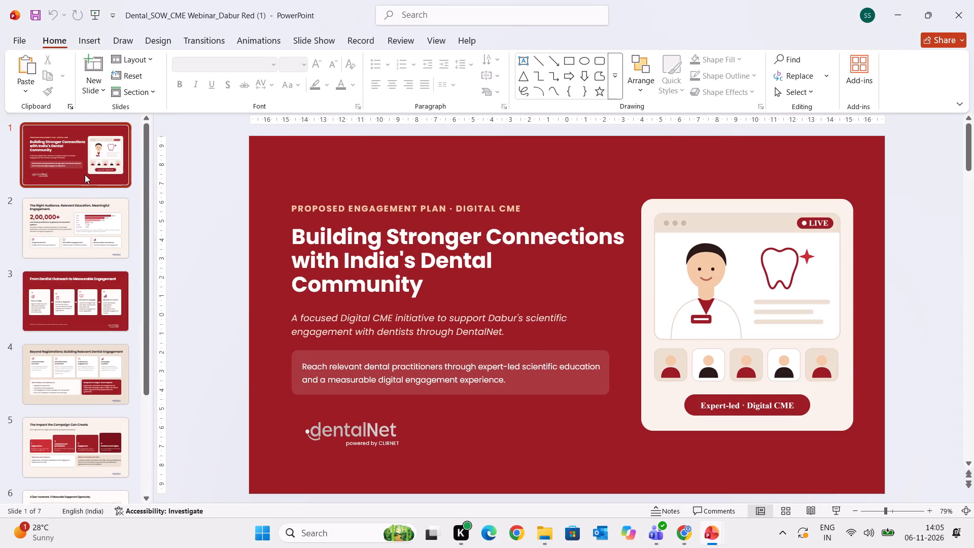
key("Down")
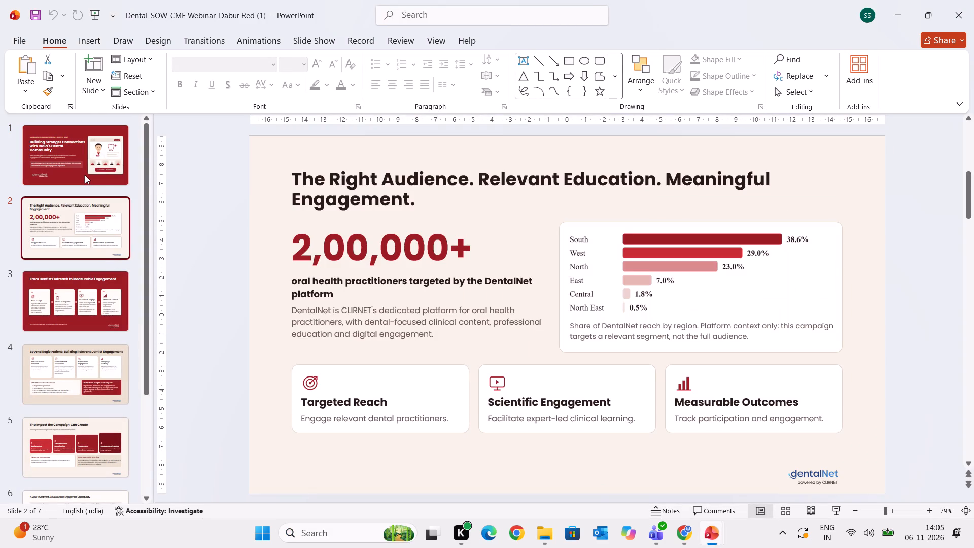
key("Down")
key("Down")
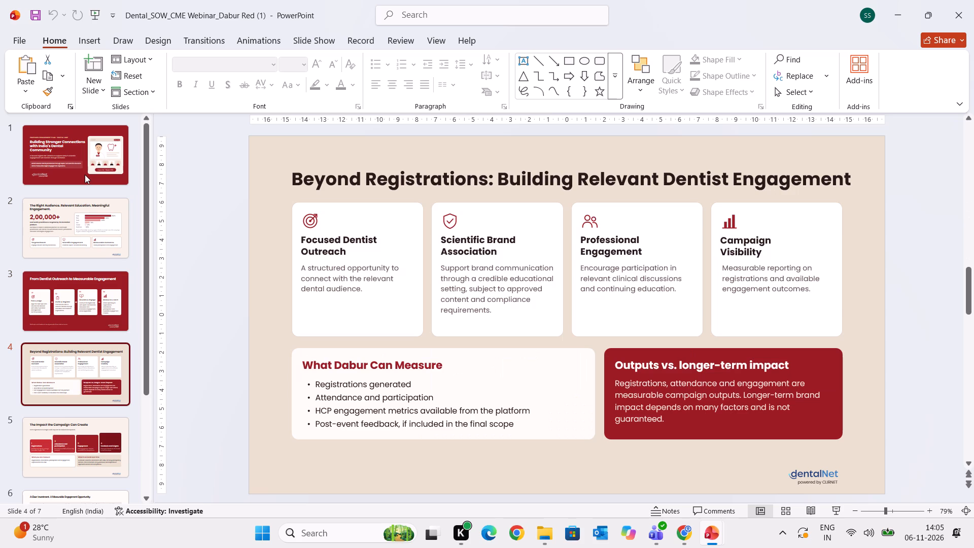
key("Down")
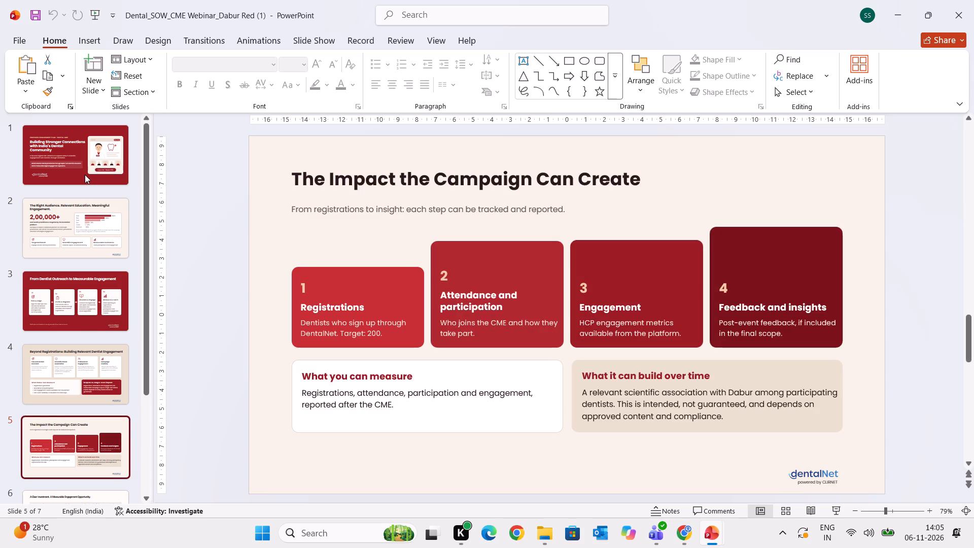
left_click(690, 539)
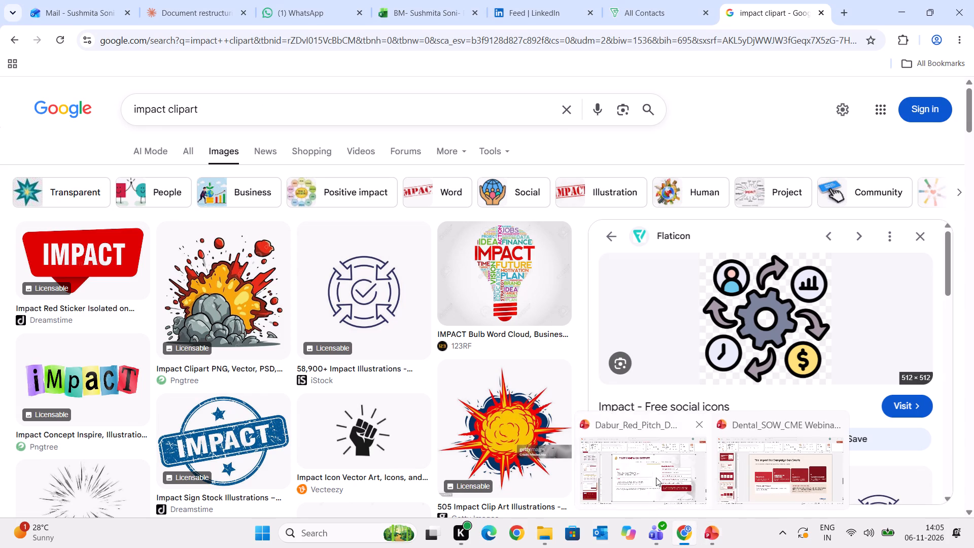
left_click(654, 476)
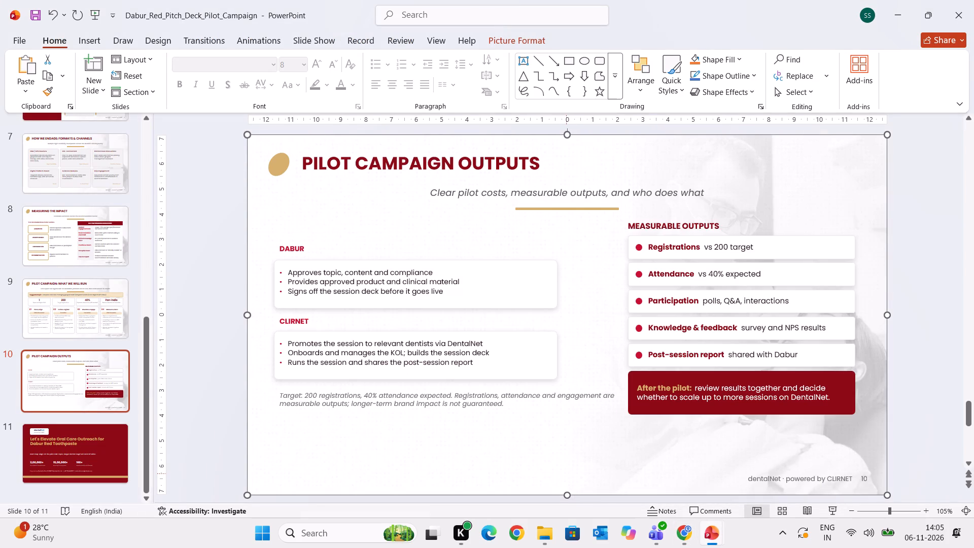
left_click(715, 539)
left_click(777, 460)
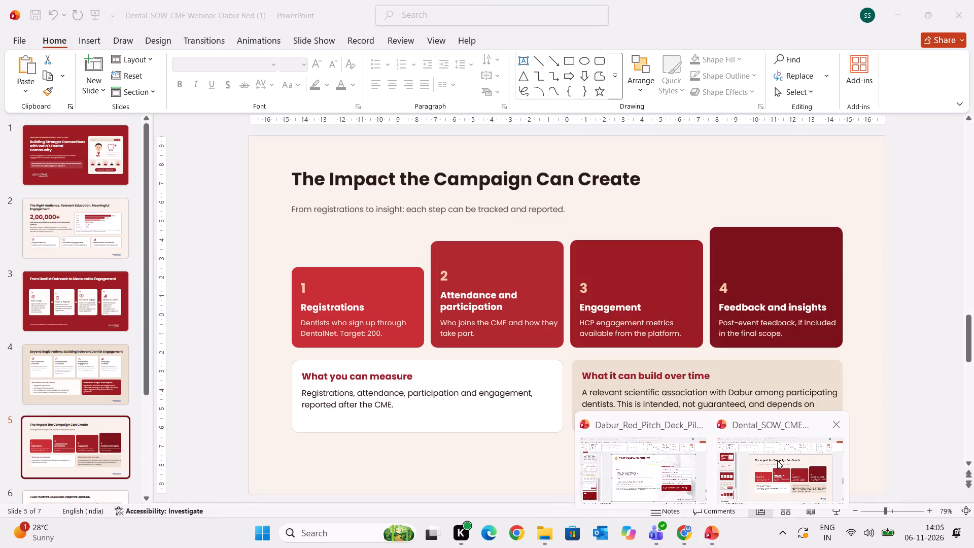
Review the webinar deck's last slides, go back to slide 2, and go forward to slide 4, Beyond Registrations.
left_click(892, 403)
key("Down")
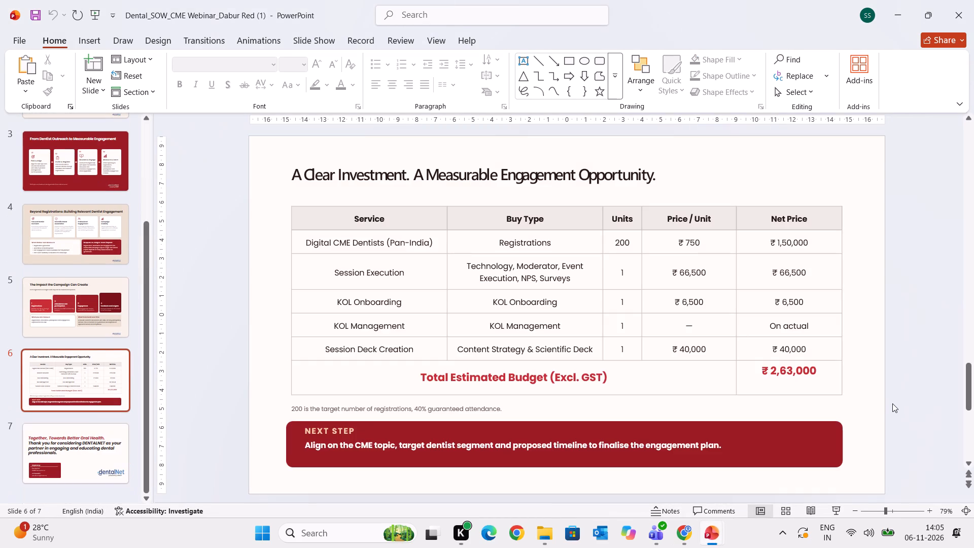
key("Down")
key("Up")
key("Up")
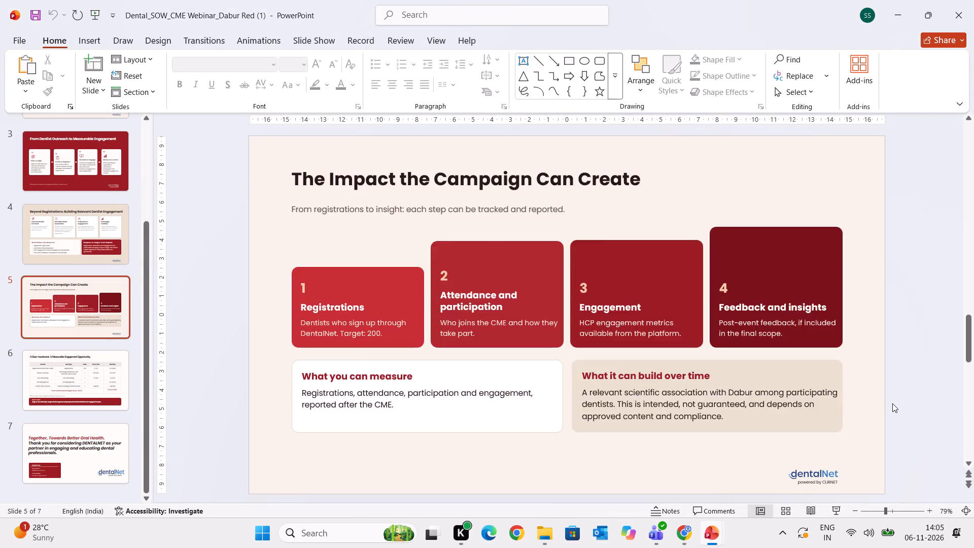
key("Up")
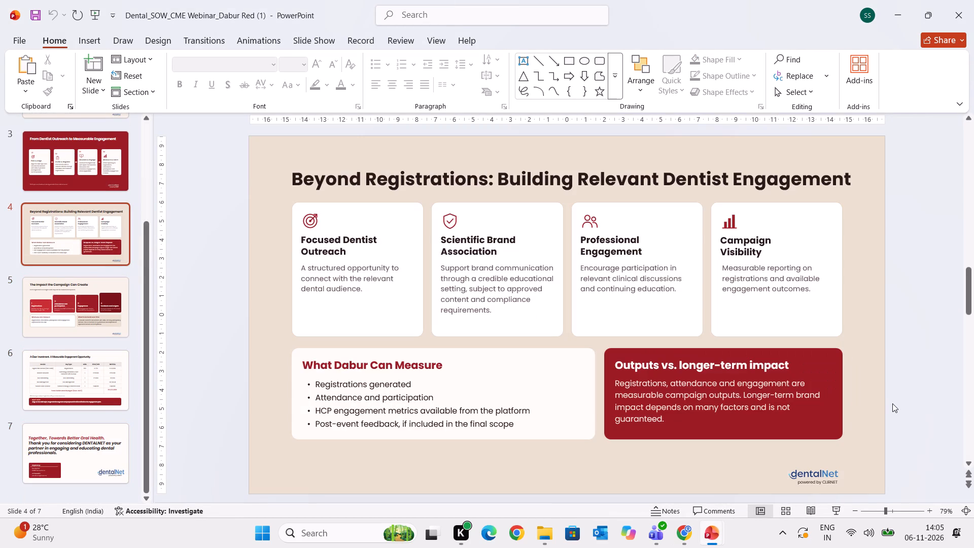
key("Up")
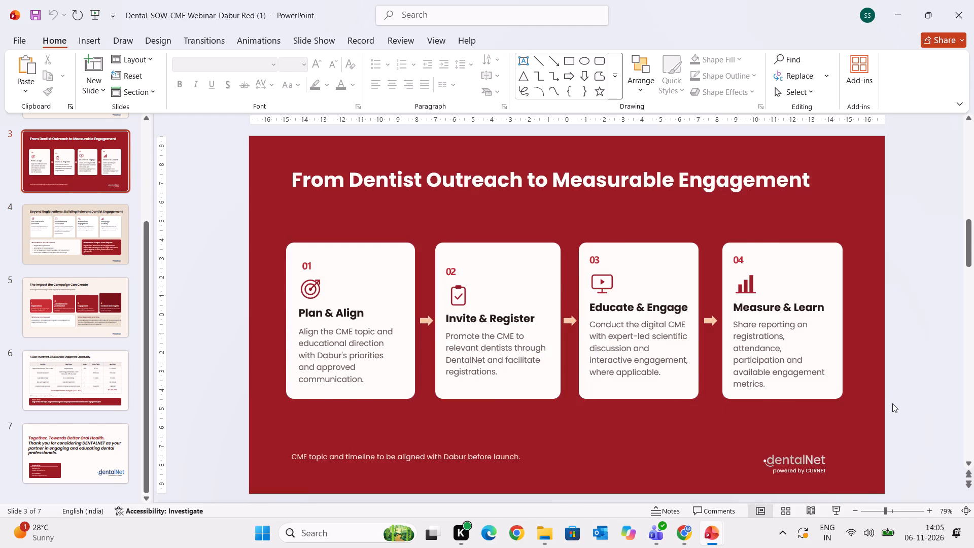
key("Up")
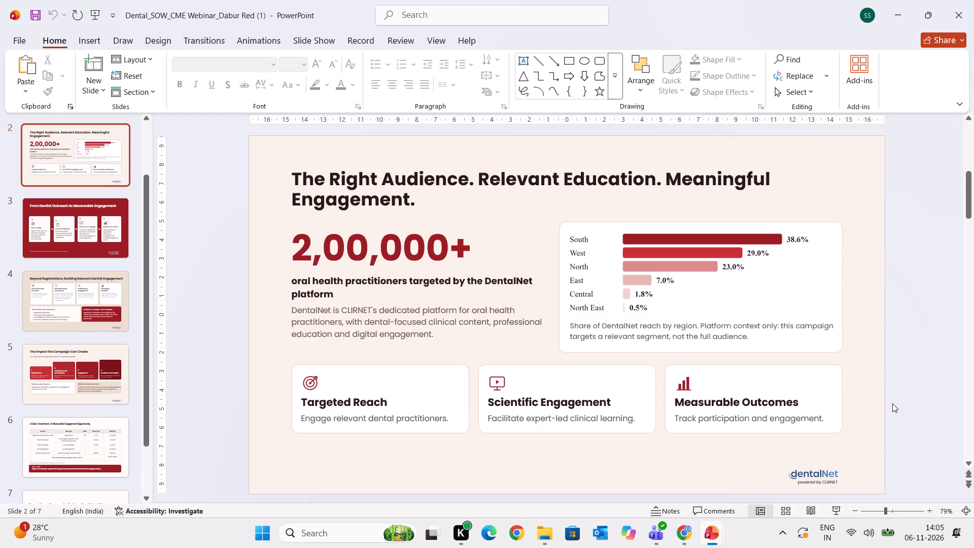
key("Down")
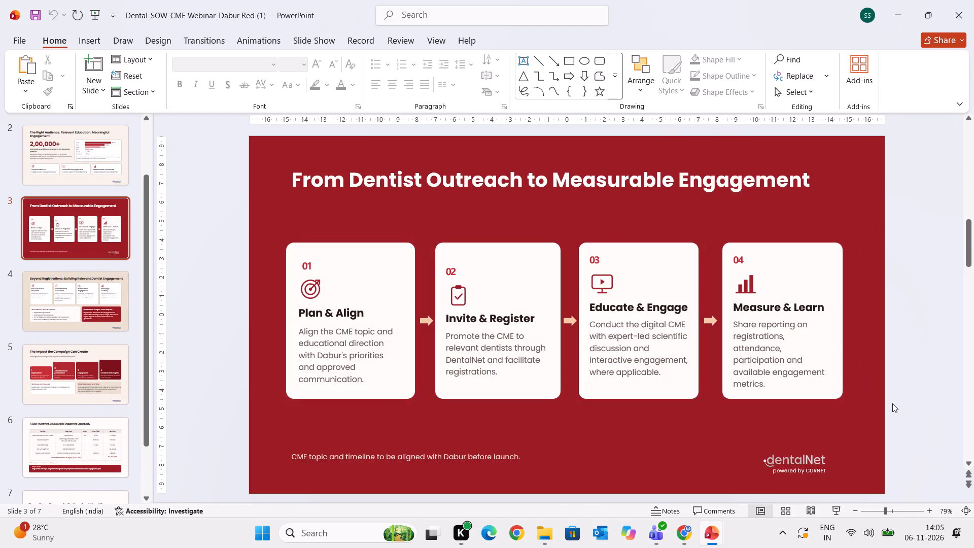
key("Down")
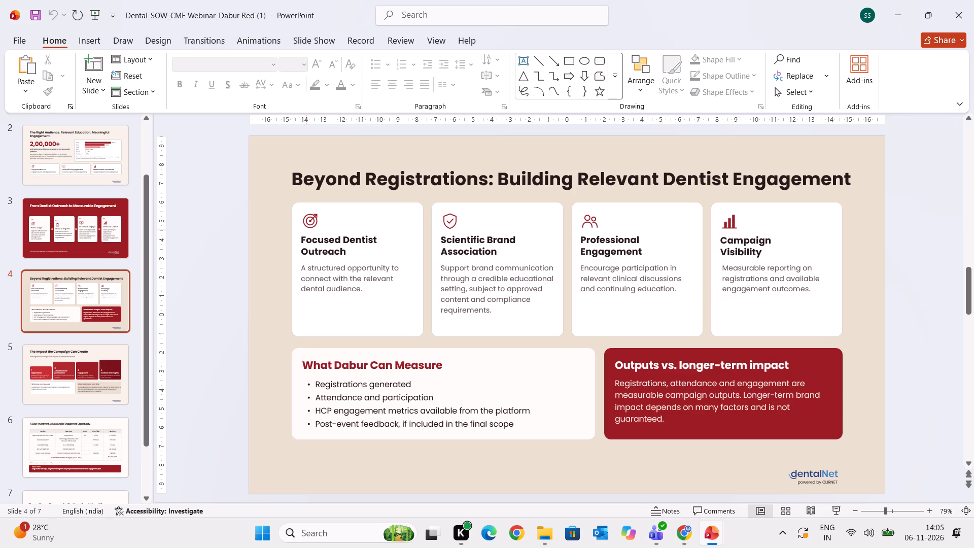
Inspect the cards on slide 4 and copy the red background box of "Outputs vs. longer-term impact".
left_click(300, 243)
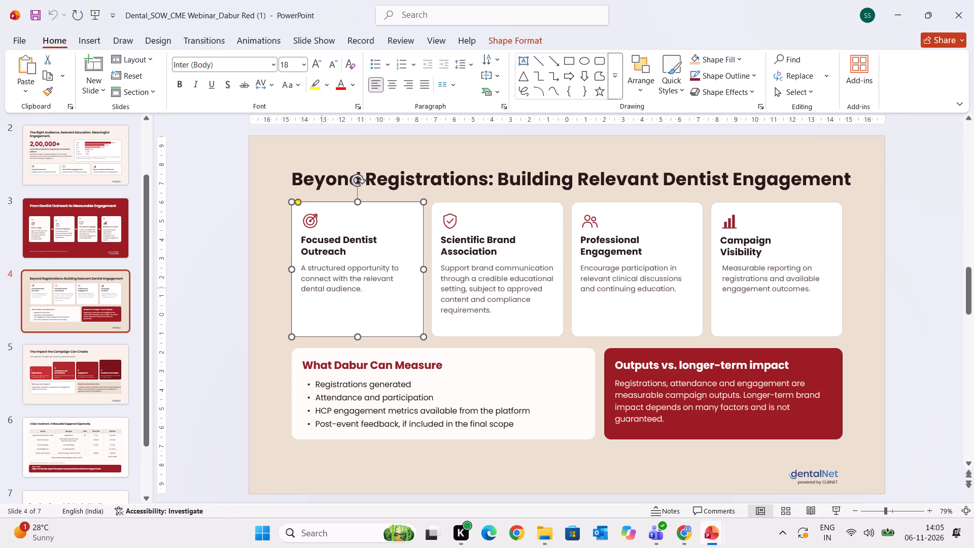
left_click(322, 288)
left_click(350, 405)
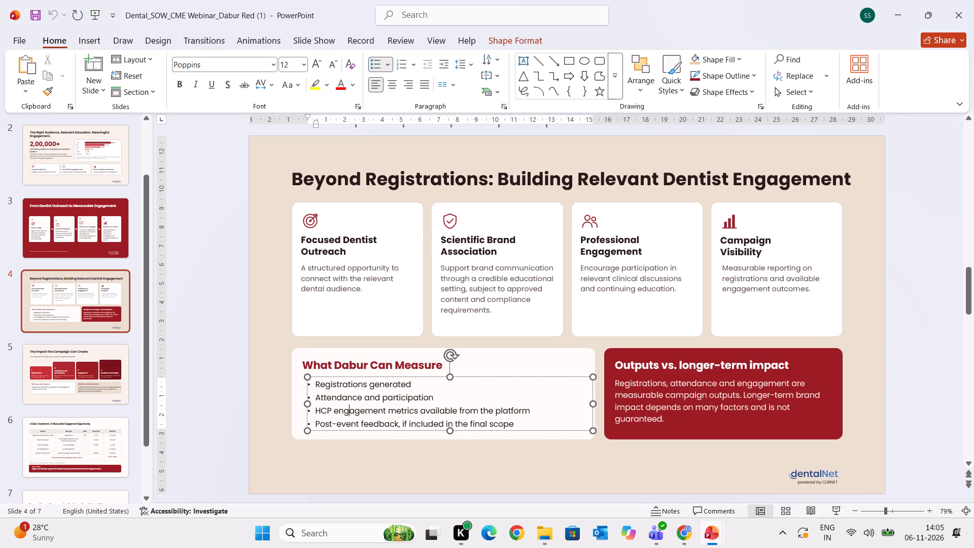
left_click_drag(523, 425, 350, 373)
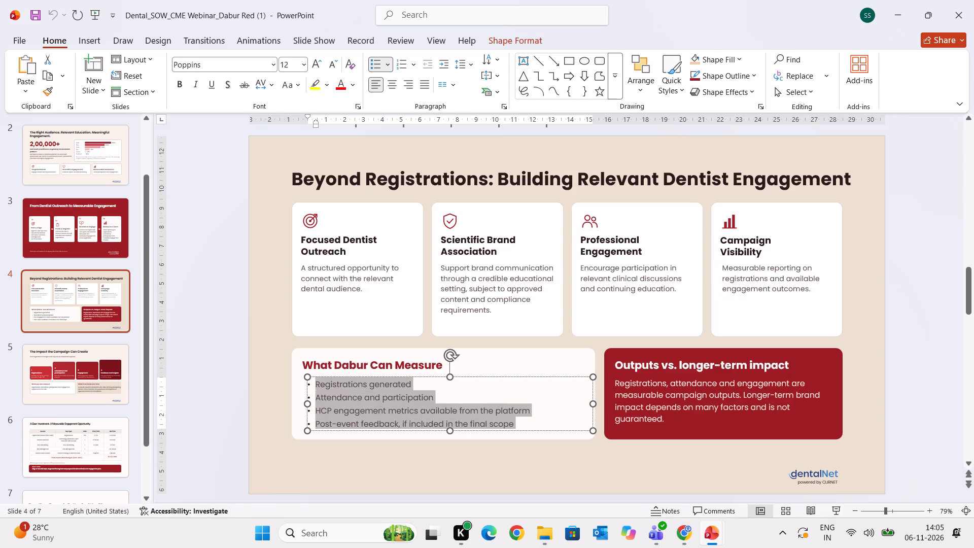
left_click_drag(350, 373, 329, 347)
left_click(734, 386)
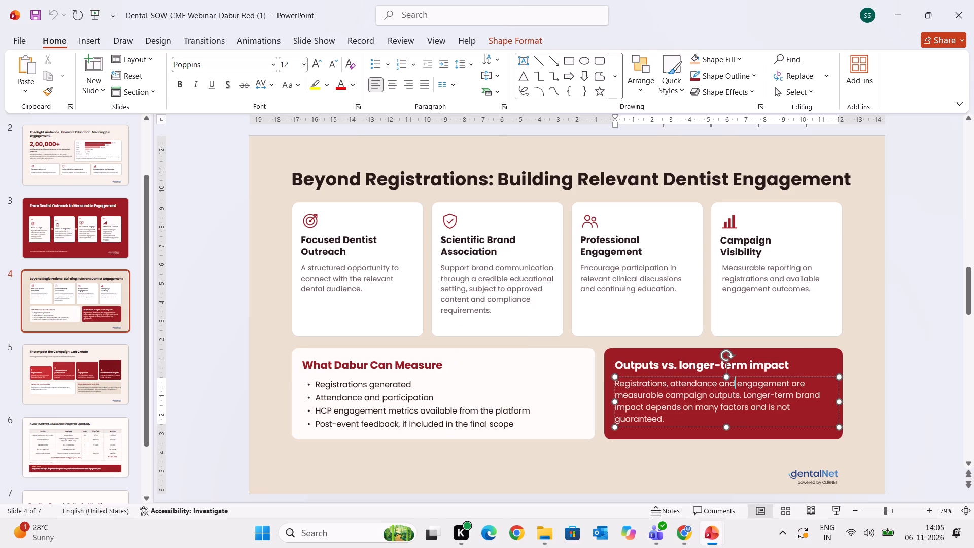
left_click(801, 346)
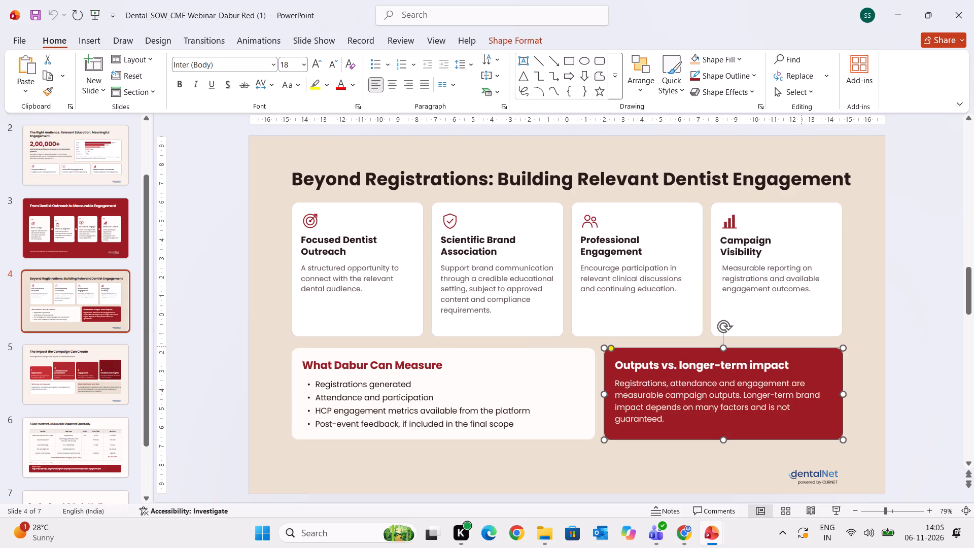
key("ctrl+c")
left_click(478, 390)
Switch to Dabur_Red_Pitch_Deck_Pilot_Campaign and examine the DABUR card, measurable outputs and empty space on slide 10.
left_click(697, 544)
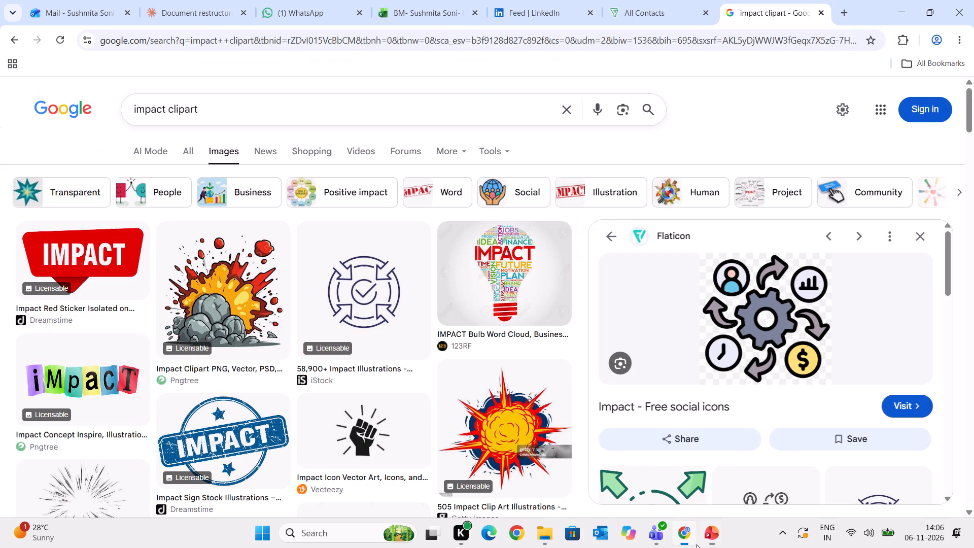
left_click(714, 525)
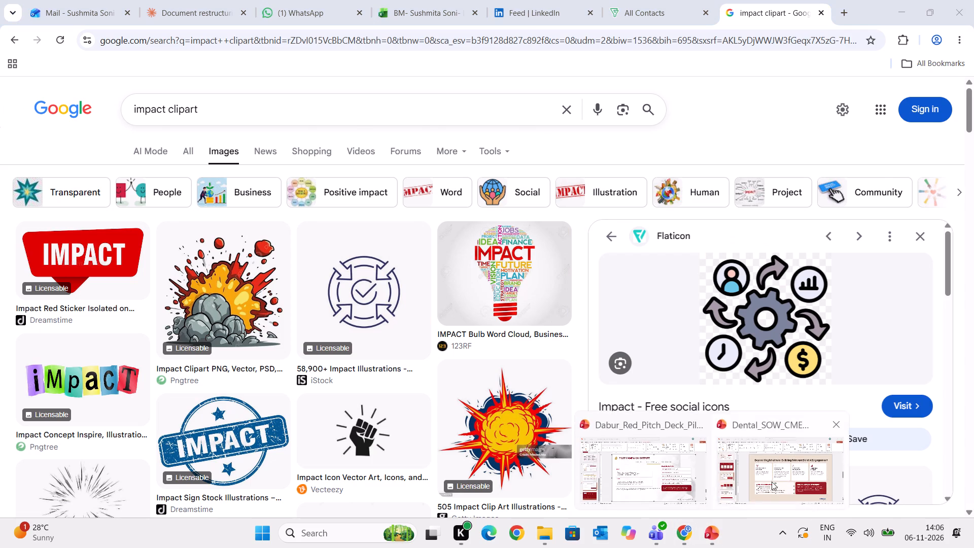
left_click(674, 473)
left_click(921, 419)
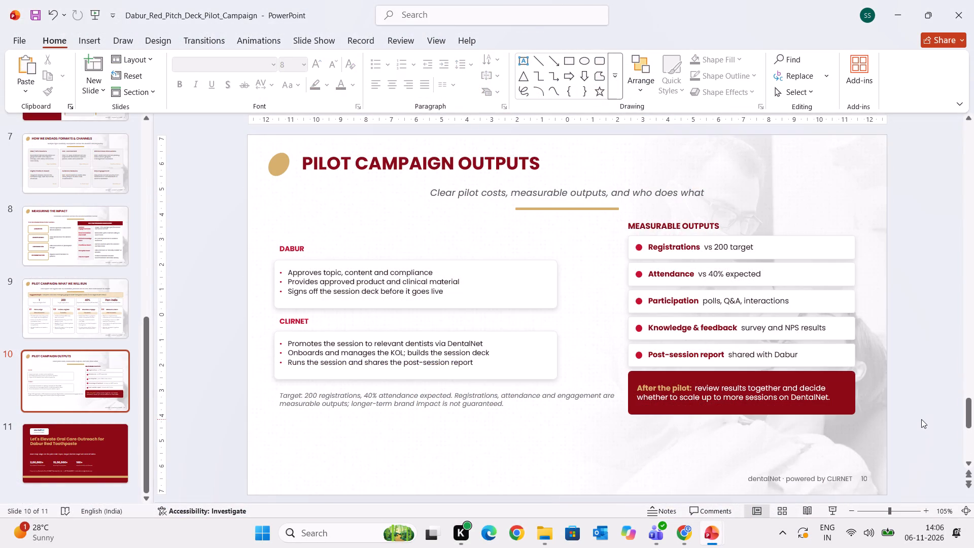
left_click(516, 464)
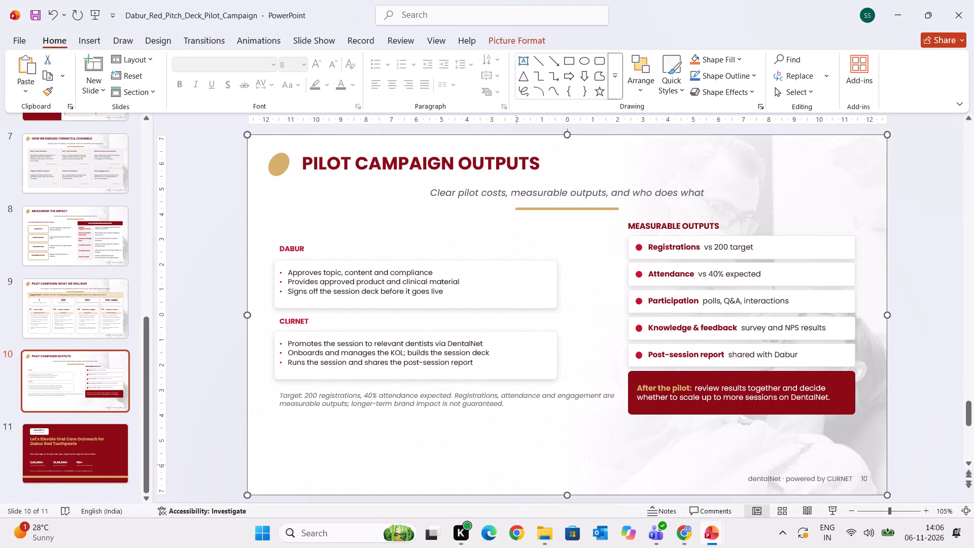
left_click(542, 301)
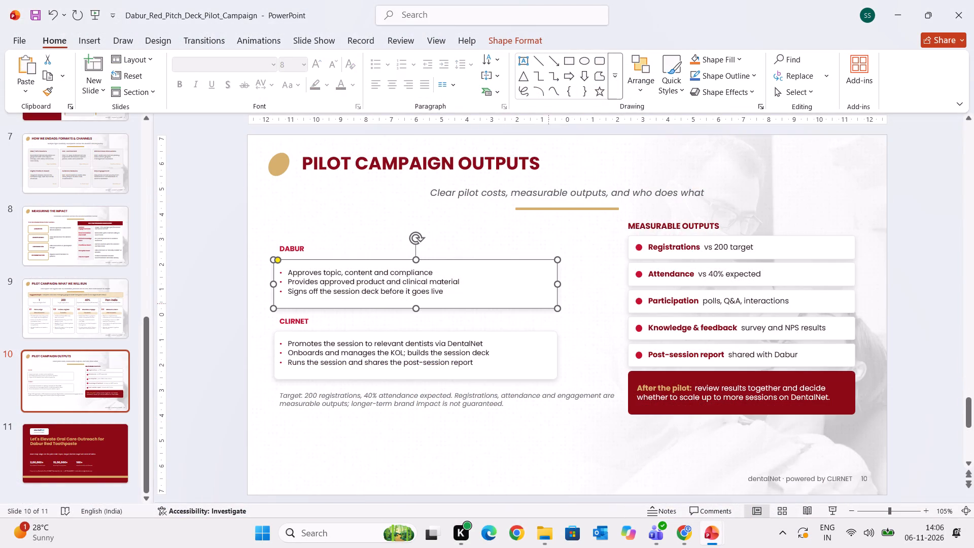
left_click(761, 245)
left_click(594, 266)
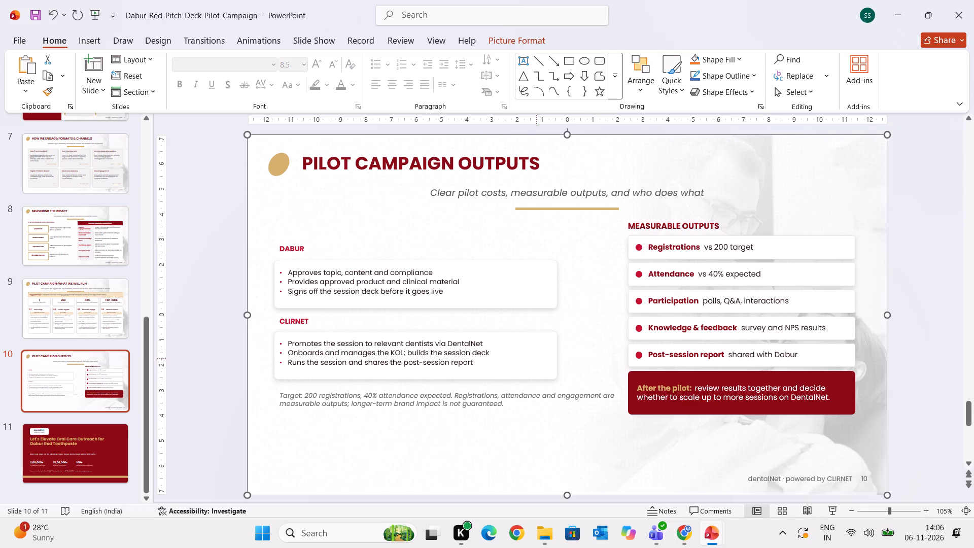
left_click(942, 445)
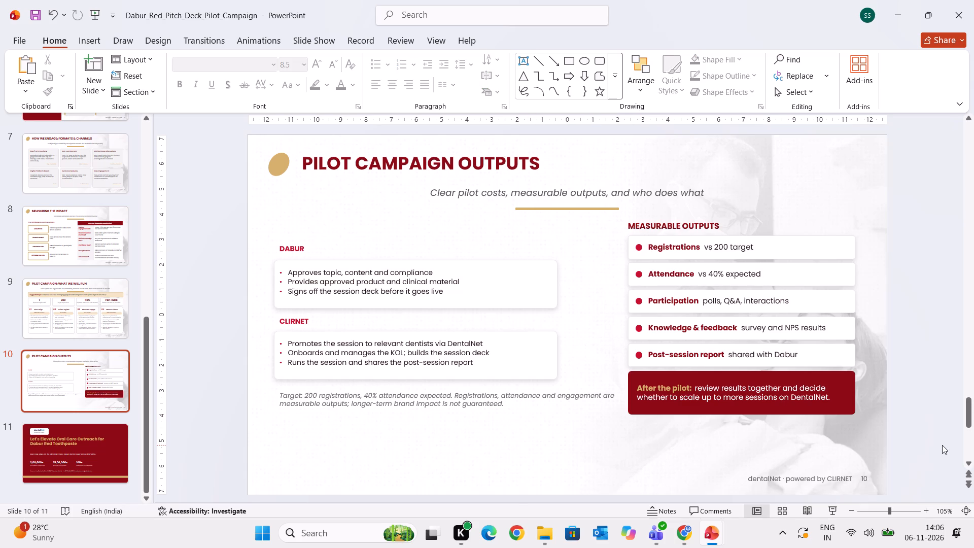
Compare slide 10 of the pitch deck with neighbouring slides 8, 9 and 11, ending on slide 10.
key("Up")
key("Up")
key("Down")
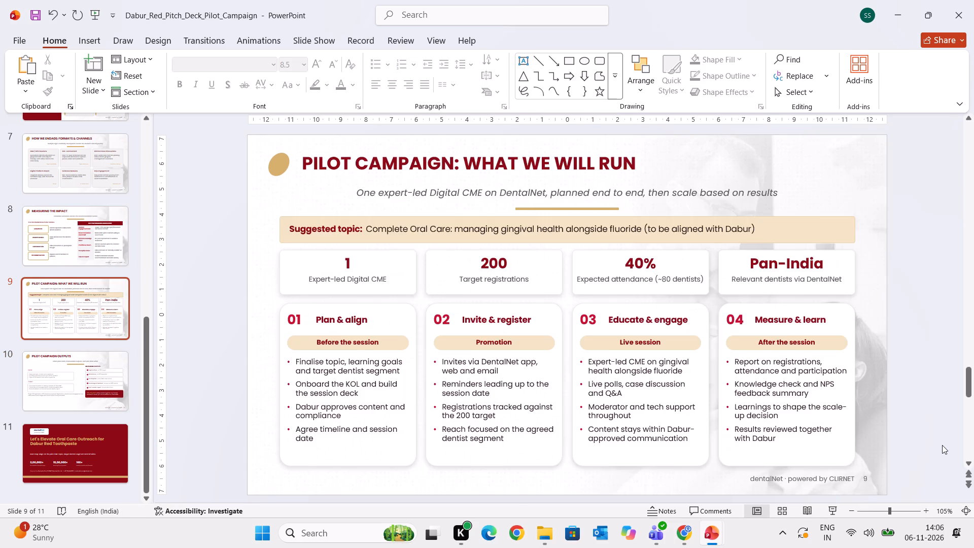
key("Down")
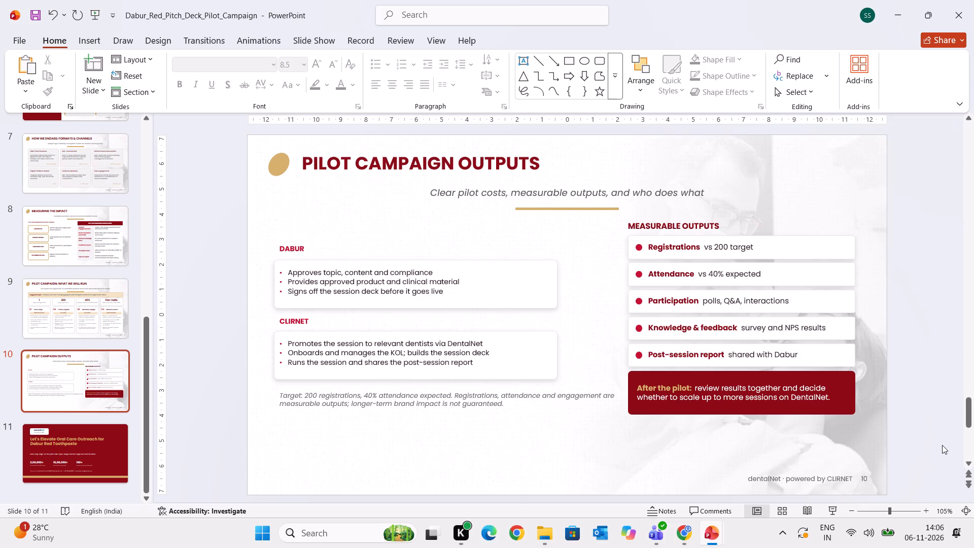
key("Down")
key("Down")
key("Up")
Review the pitch deck's design and content back to slide 1, and go forward through it, ending on slide 10.
key("Up")
key("Up")
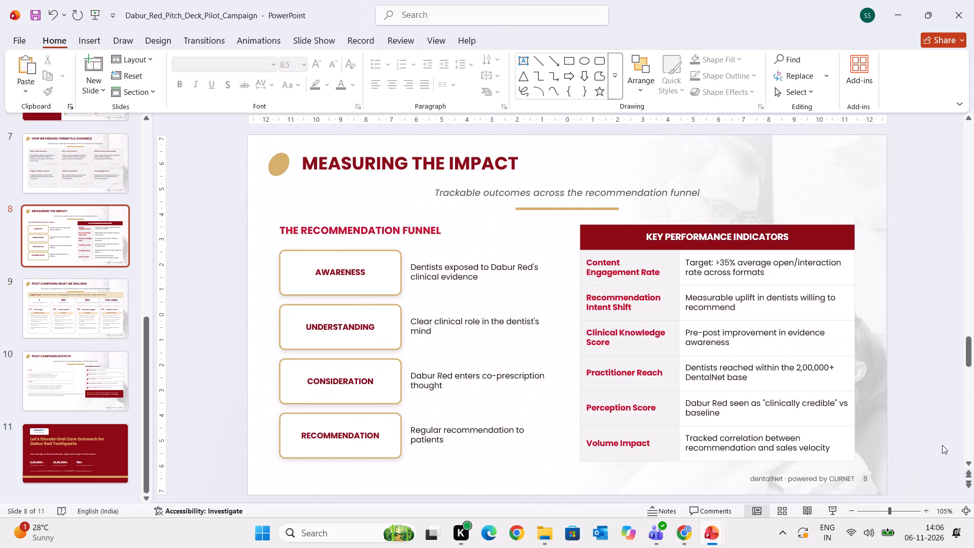
key("Up")
key("Up")
key("Up")
key("Up")
key("Up")
key("Up")
key("Up")
key("Up")
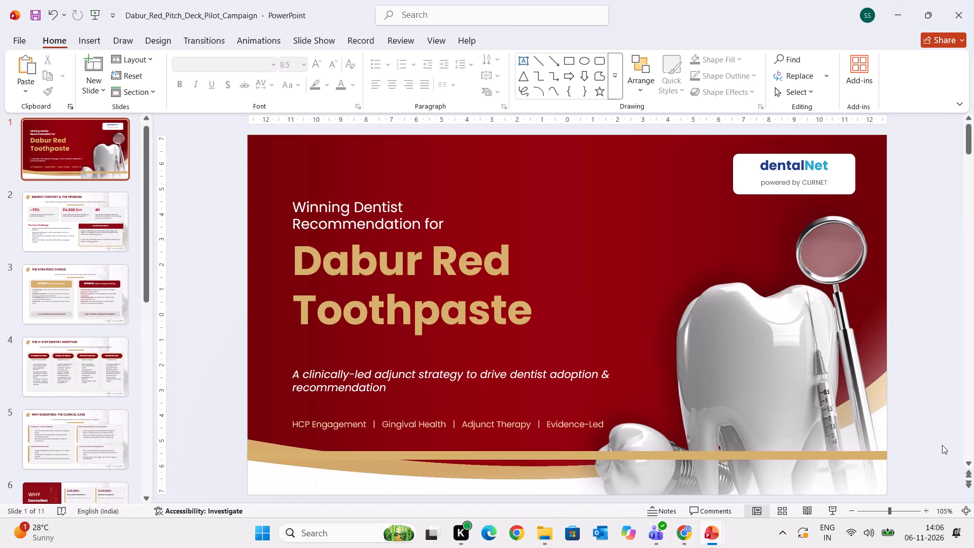
key("Down")
key("Down")
key("Down")
key("Down")
key("Down")
key("Down")
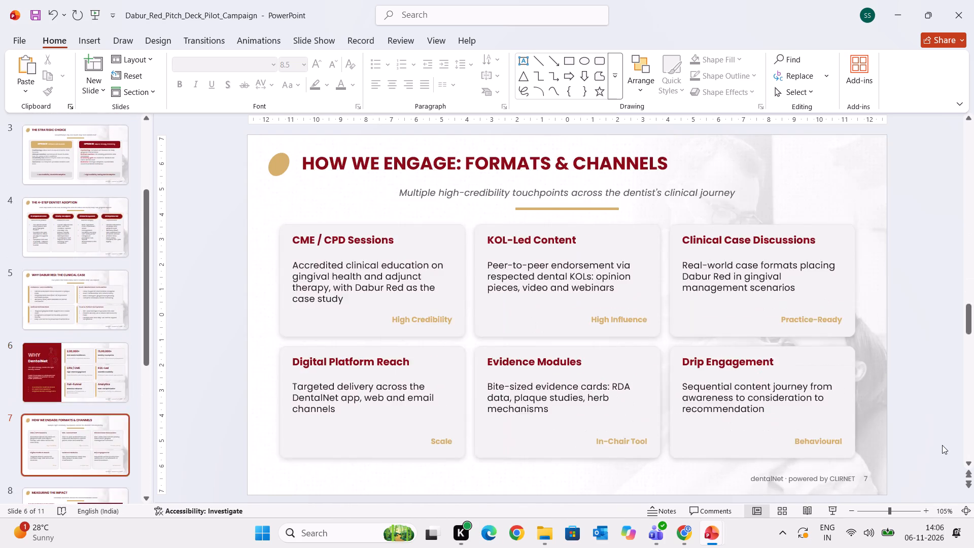
key("Down")
key("Down")
key("Down")
key("Down")
key("Up")
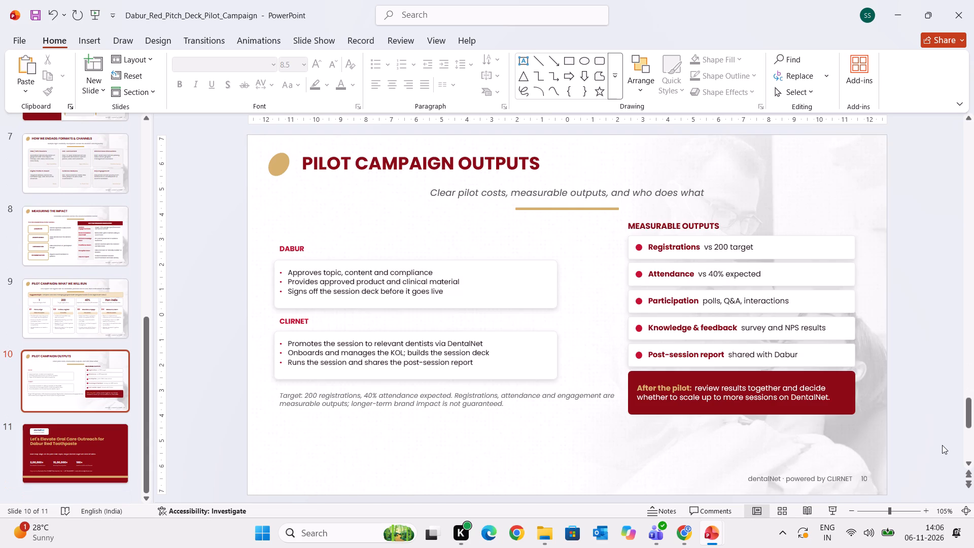
Save the presentation.
key("ctrl+s")
Enlarge the DABUR card on slide 10, extending its width and height from its lower outer corner.
left_click(447, 285)
left_click(441, 427)
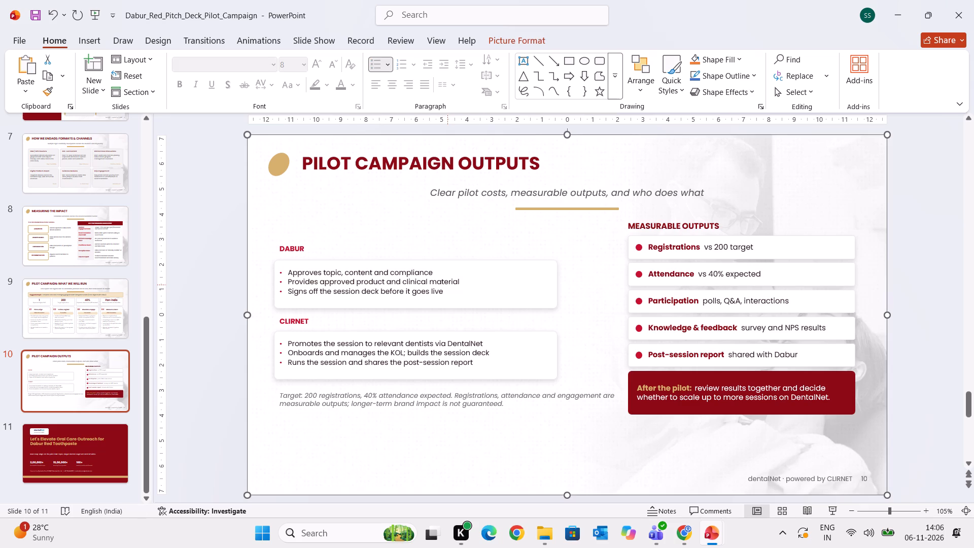
left_click(455, 407)
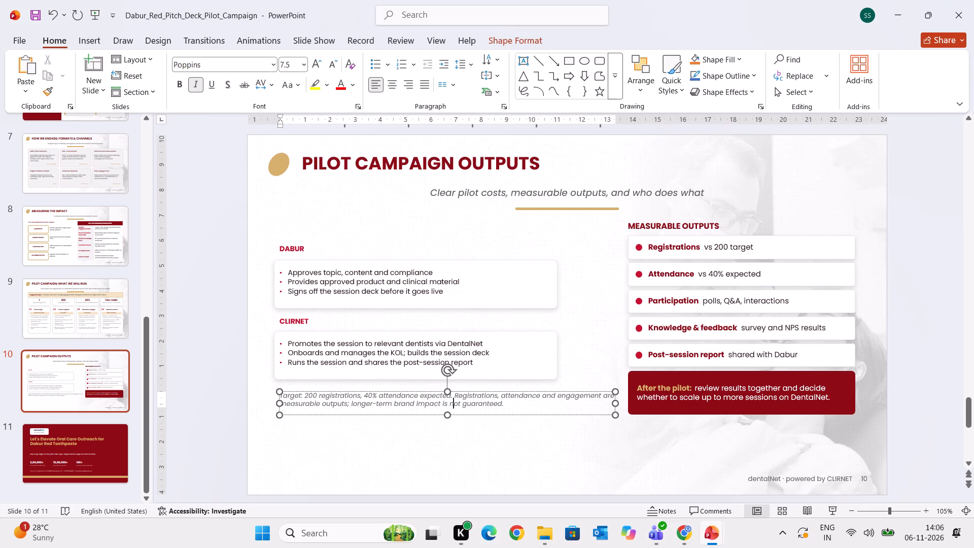
left_click(670, 375)
left_click(508, 340)
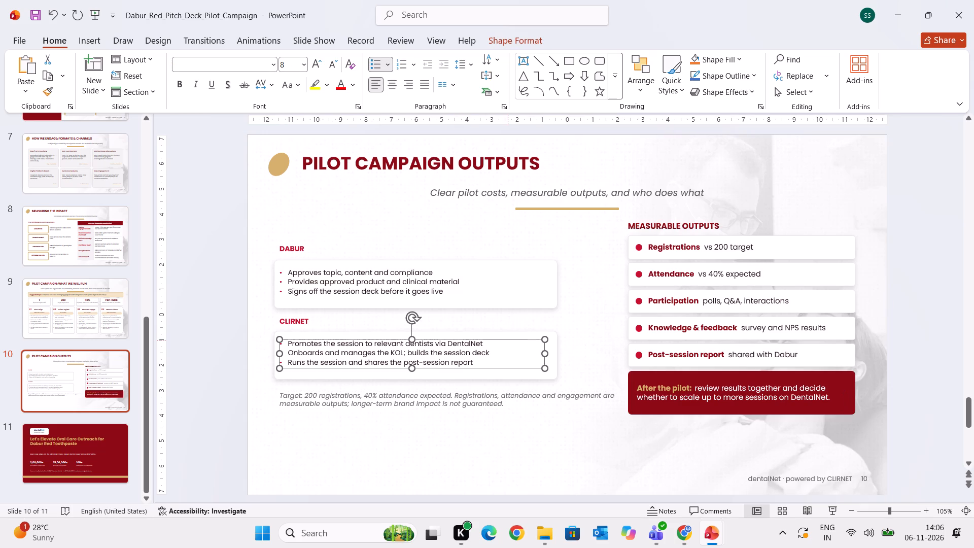
left_click(484, 296)
left_click(554, 307)
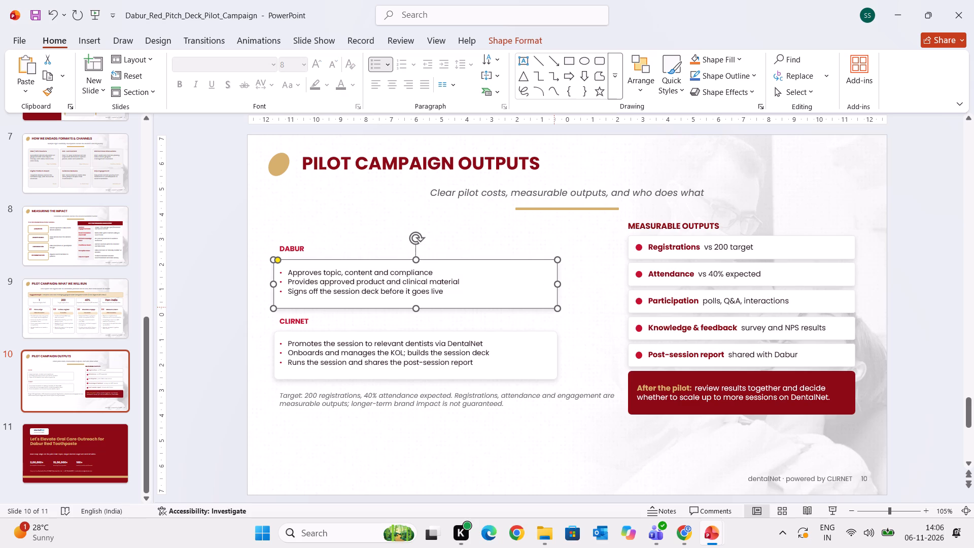
left_click_drag(556, 309, 602, 321)
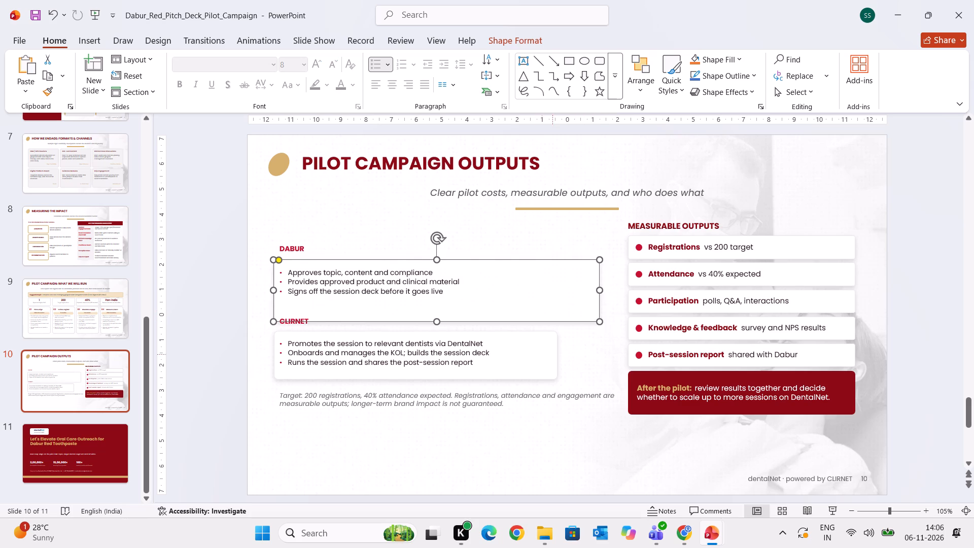
left_click(533, 442)
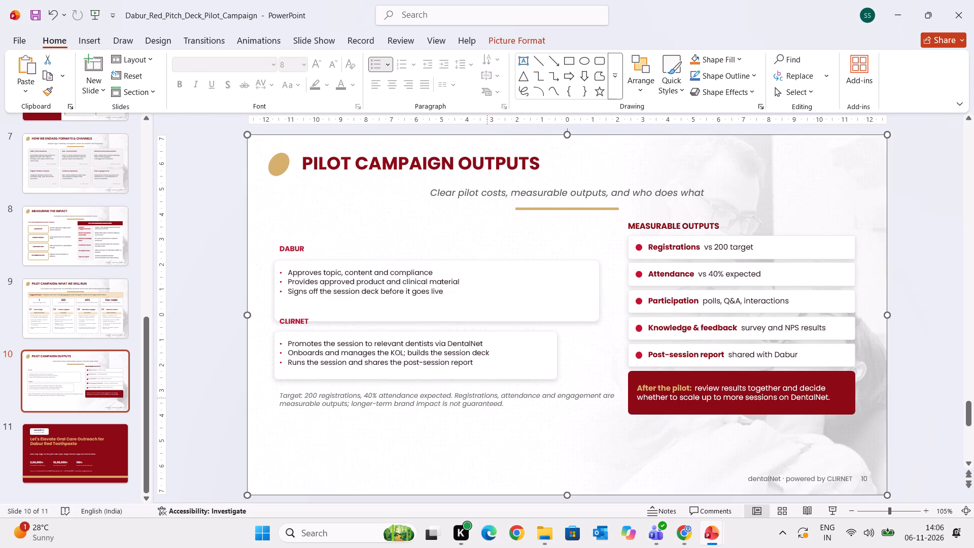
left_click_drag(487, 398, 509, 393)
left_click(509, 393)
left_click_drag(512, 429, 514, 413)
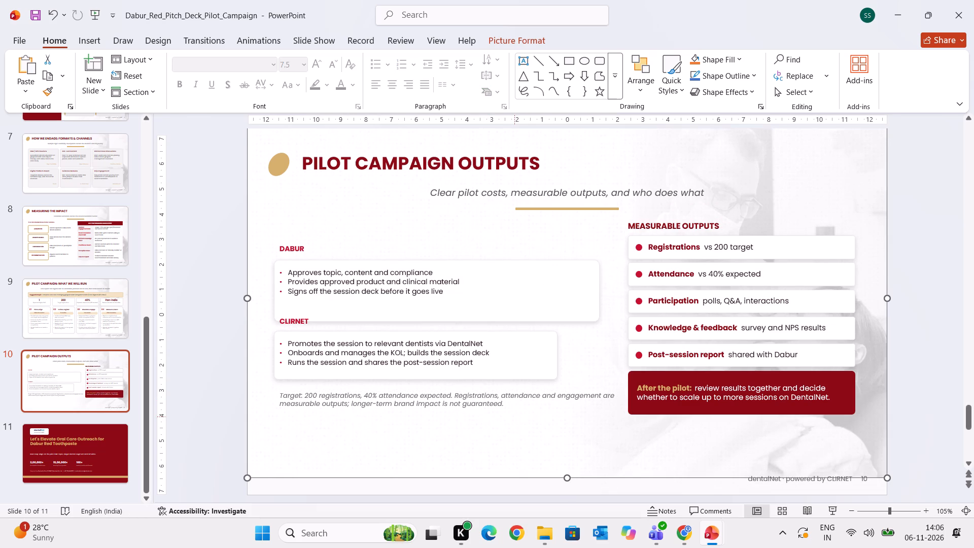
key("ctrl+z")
Move the italic "Target: 200 registrations" note down to the foot of the slide, level with the card edges.
left_click(483, 405)
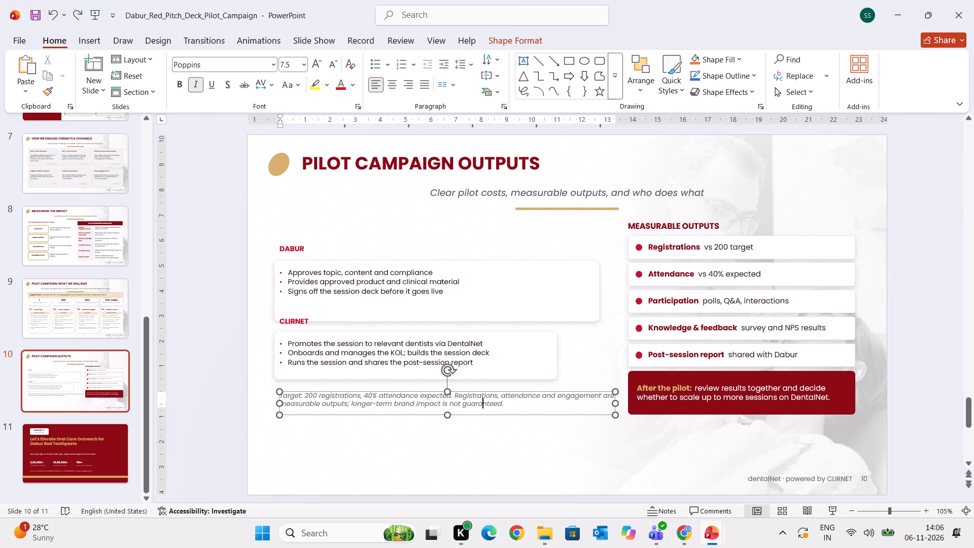
left_click_drag(499, 414, 497, 423)
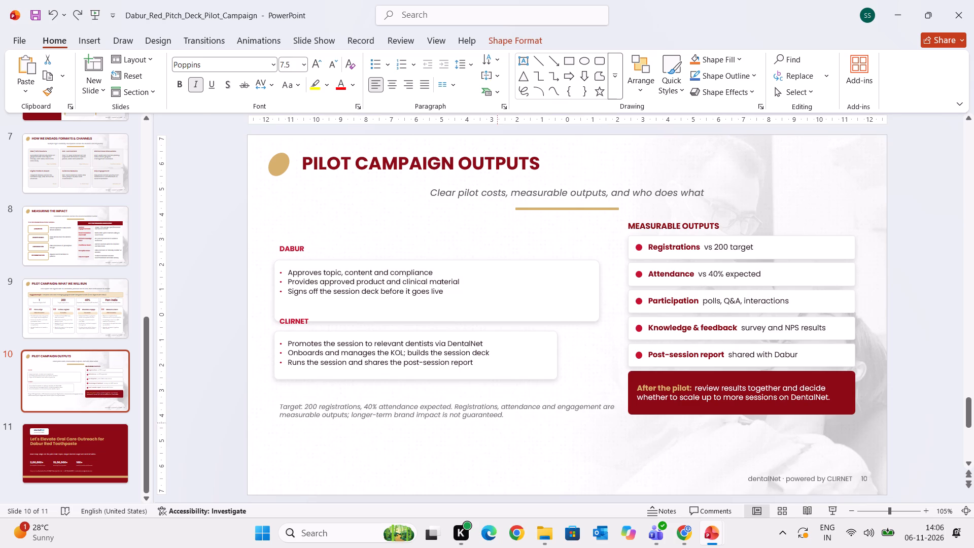
left_click_drag(497, 423, 494, 476)
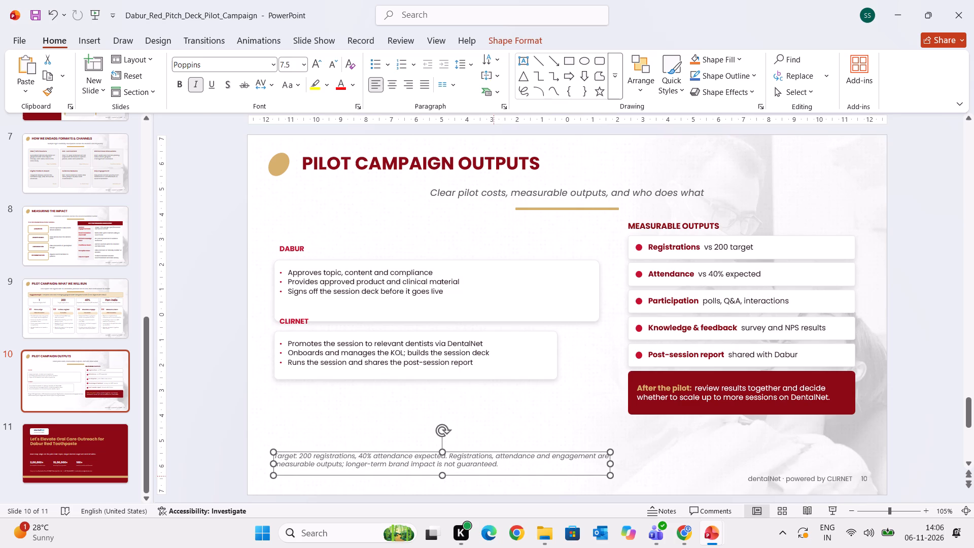
Enlarge the CLIRNET card in width and height, and move it down to just above the italic target note.
left_click(540, 357)
left_click(552, 373)
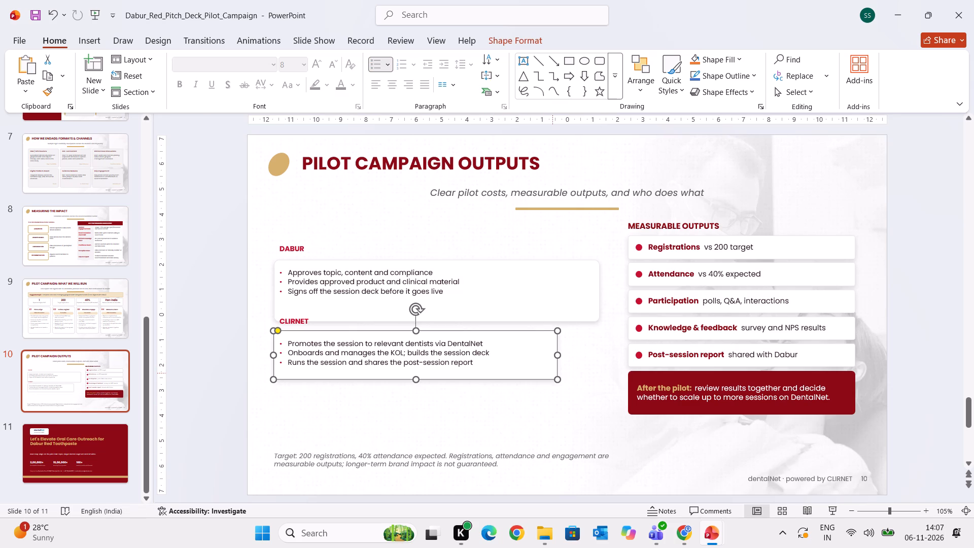
left_click_drag(556, 379, 593, 413)
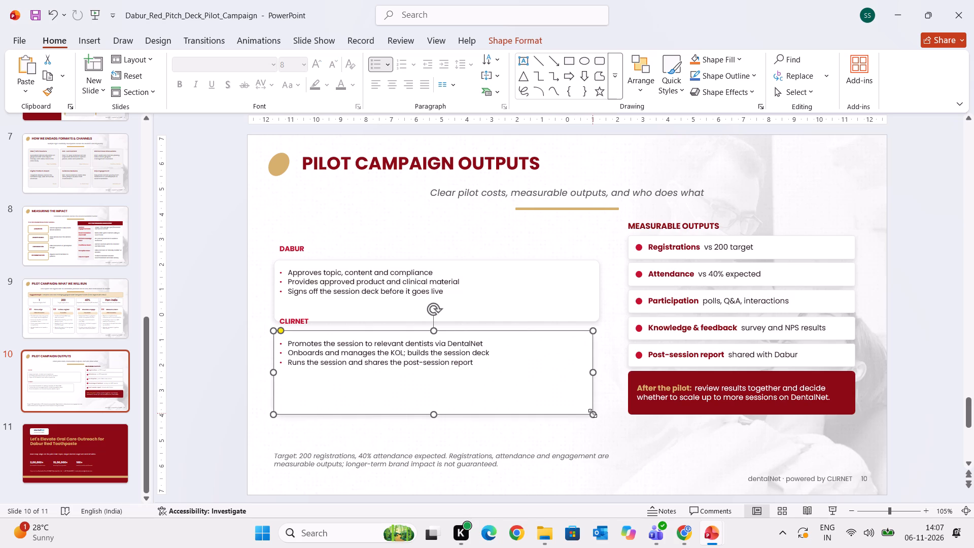
left_click(513, 356)
left_click_drag(523, 334, 523, 353)
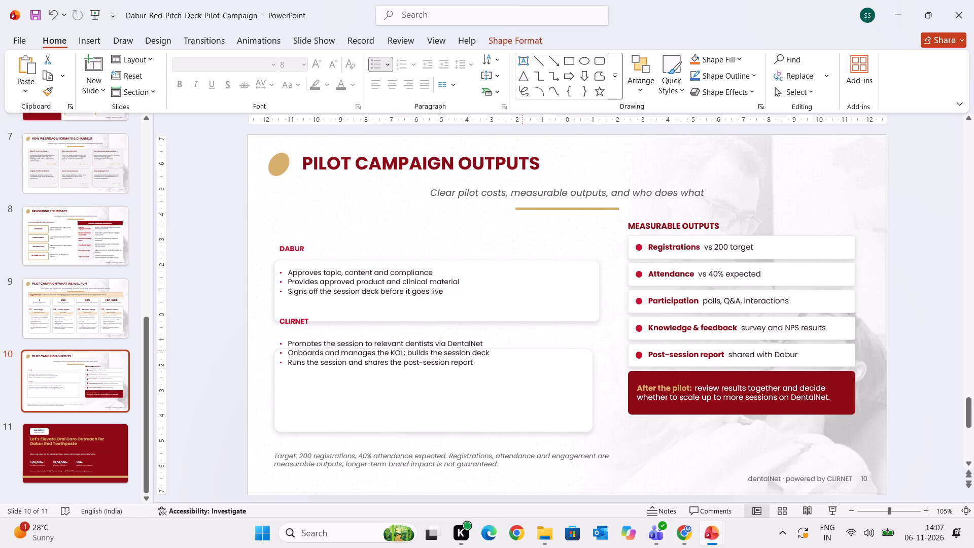
left_click_drag(523, 353, 523, 356)
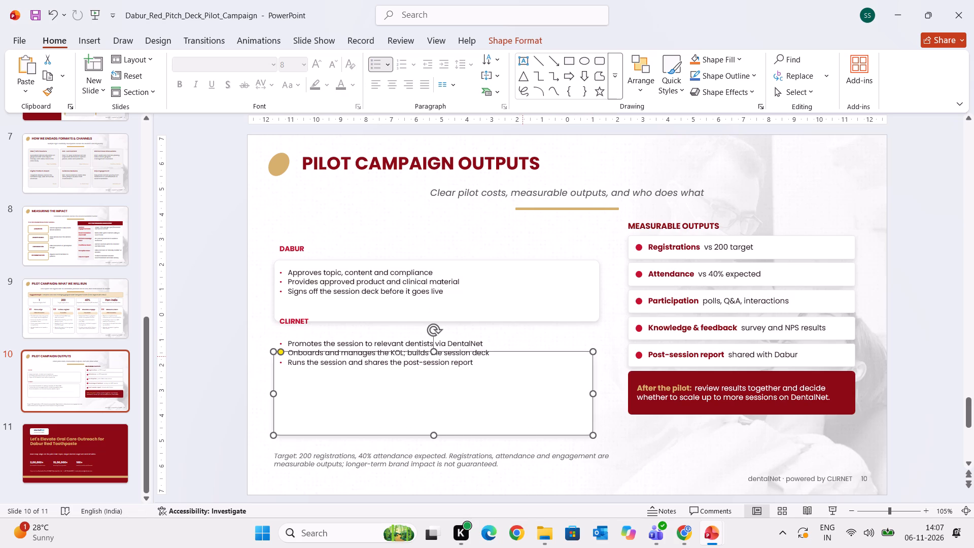
Move the CLIRNET bullet list and its heading down inside the enlarged card, with the heading above the bullets.
left_click(384, 344)
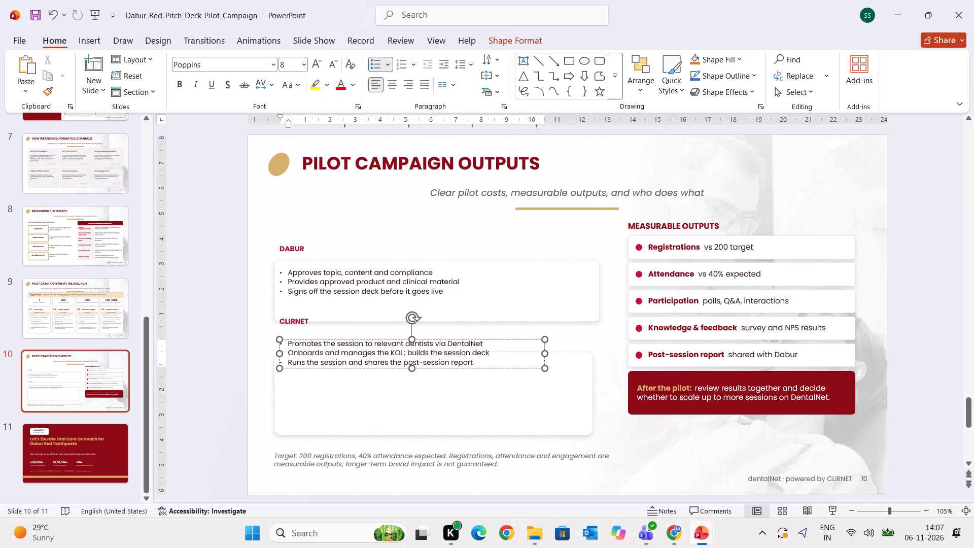
left_click(397, 338)
left_click_drag(397, 338, 396, 380)
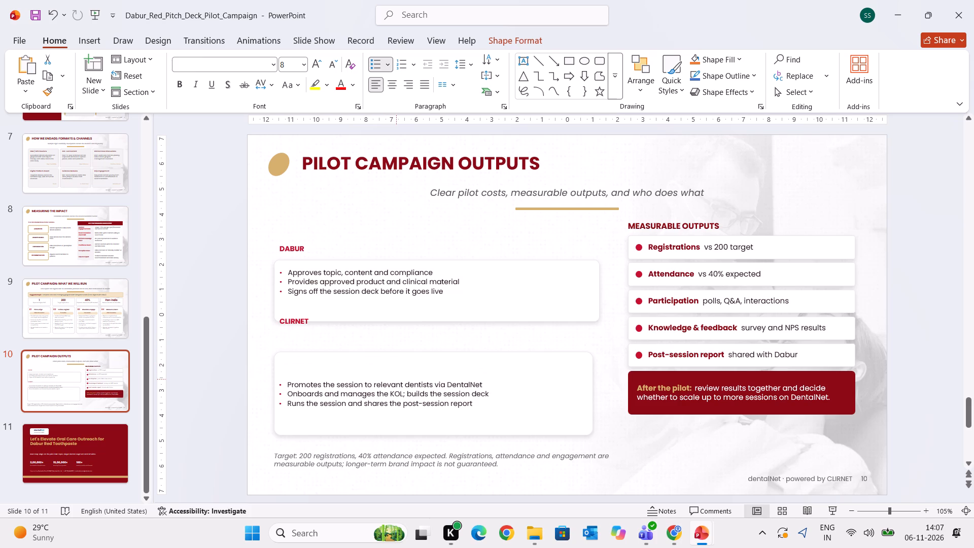
left_click_drag(396, 380, 405, 384)
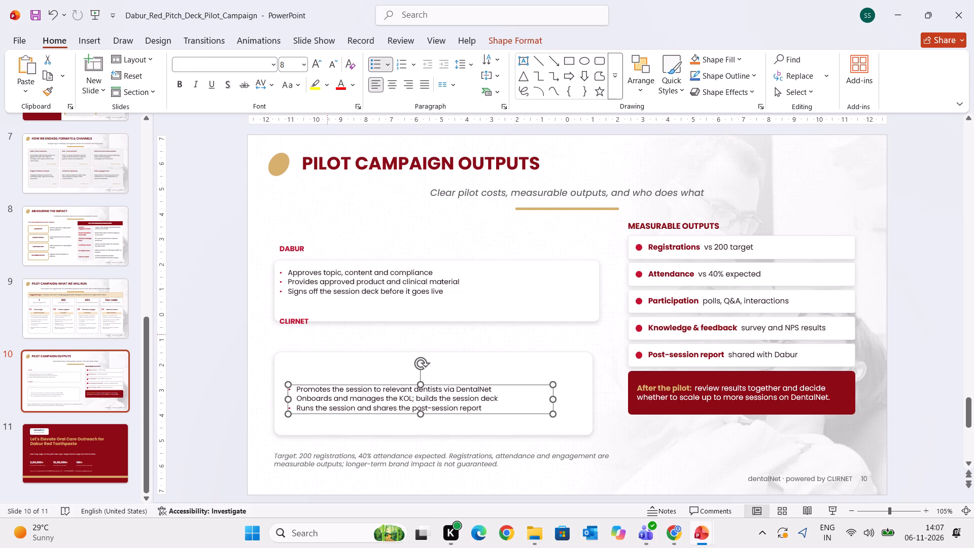
left_click(303, 323)
left_click_drag(319, 328, 320, 334)
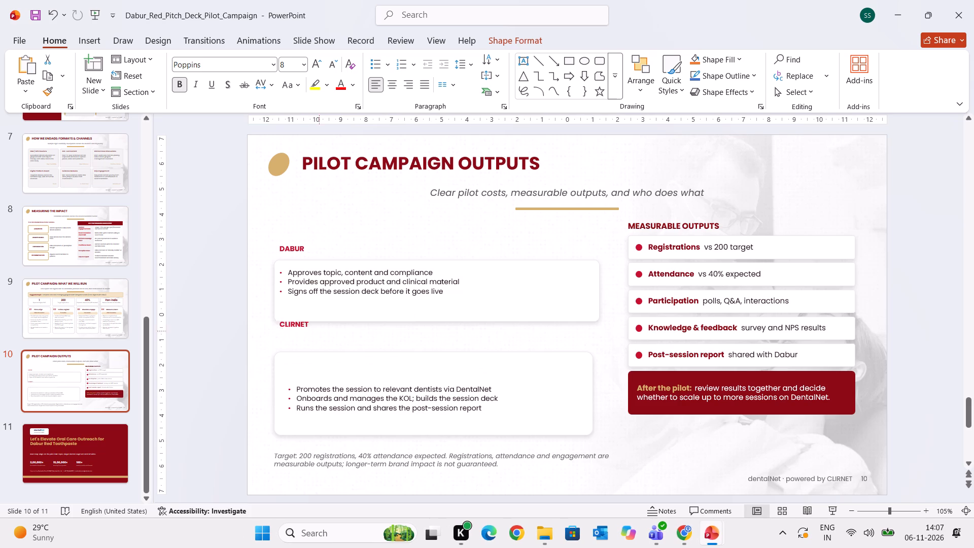
left_click_drag(320, 334, 329, 369)
Extend the DABUR card down to just above the CLIRNET card and widen it slightly.
left_click(501, 283)
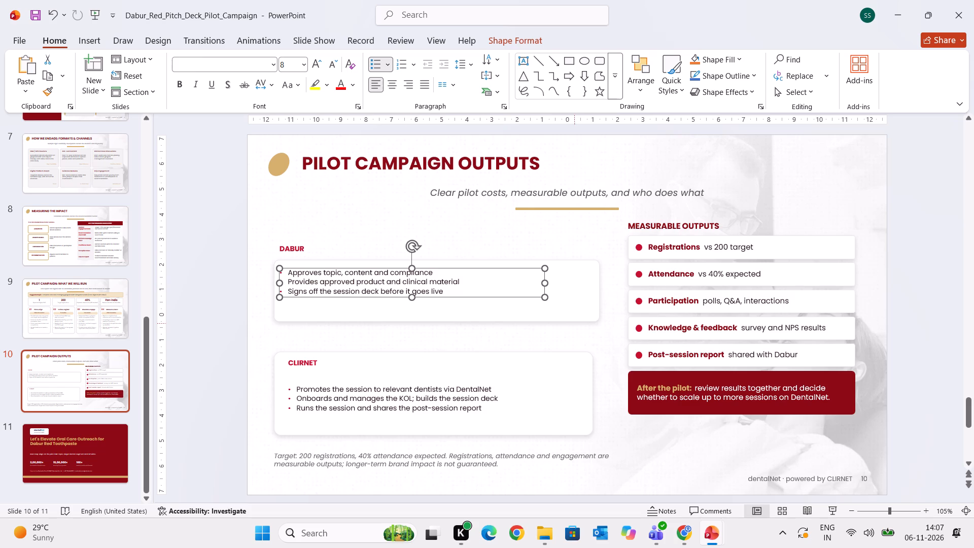
left_click(572, 305)
left_click_drag(601, 325, 612, 339)
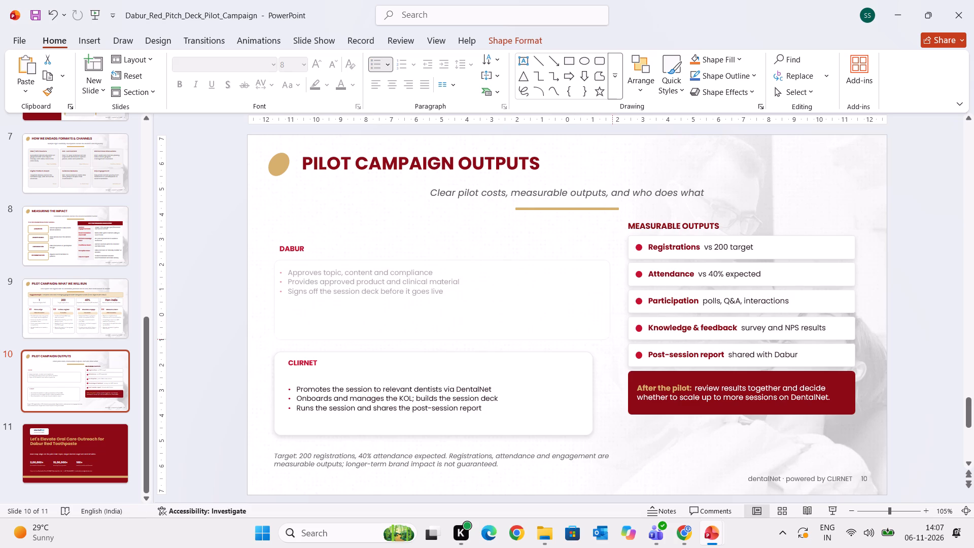
left_click_drag(612, 339, 603, 345)
Widen the CLIRNET card to match the width of the DABUR card.
left_click(583, 391)
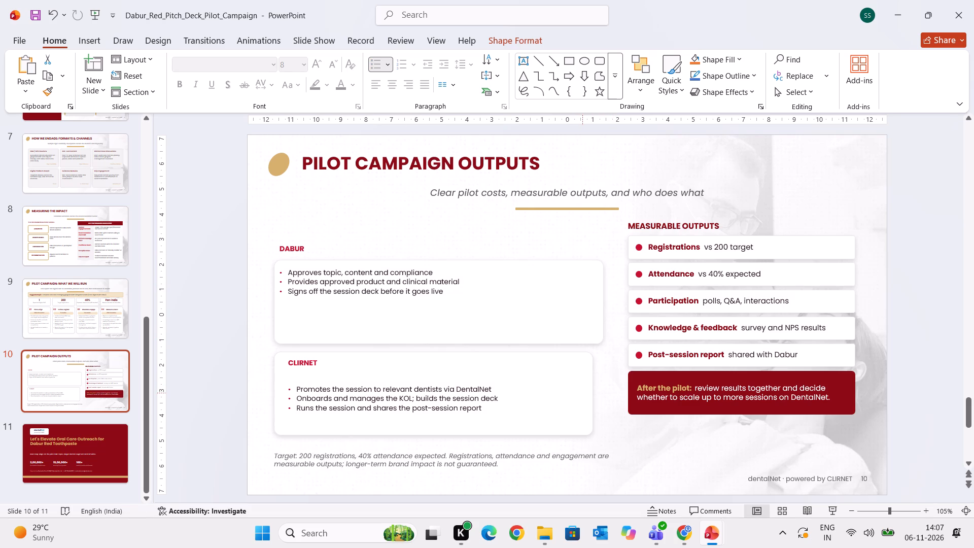
left_click(582, 393)
left_click_drag(595, 393, 609, 394)
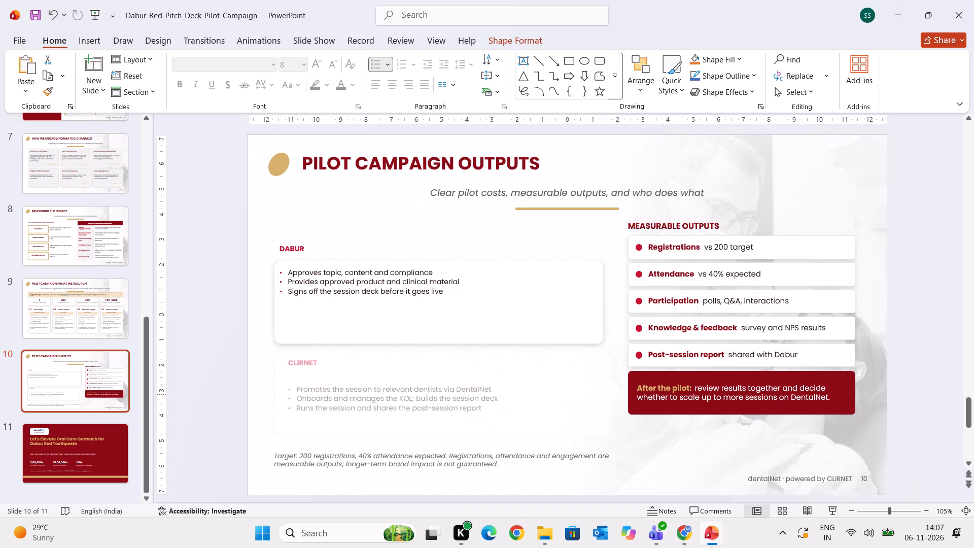
left_click_drag(609, 394, 606, 394)
left_click(640, 428)
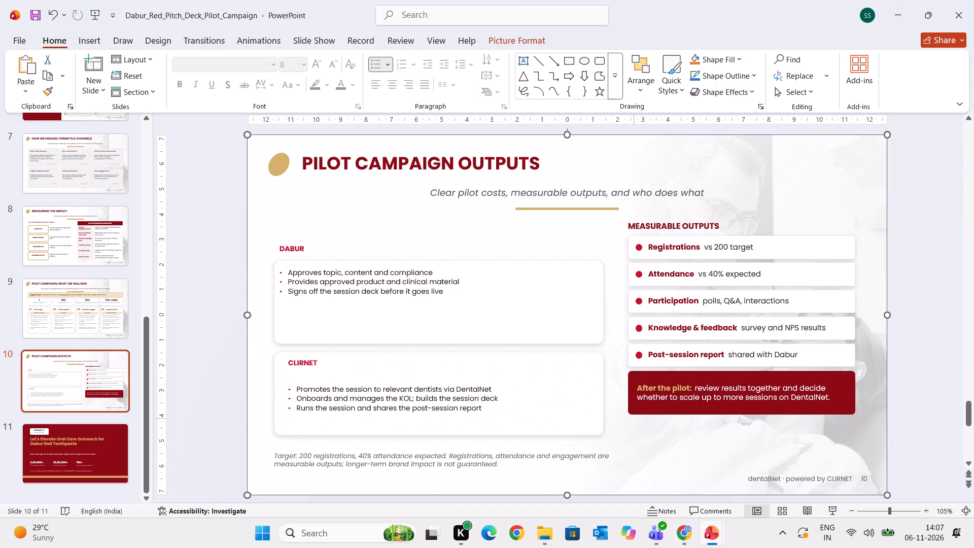
Move the DABUR bullet list and its heading down inside the DABUR card, with the heading above the bullets.
left_click(586, 315)
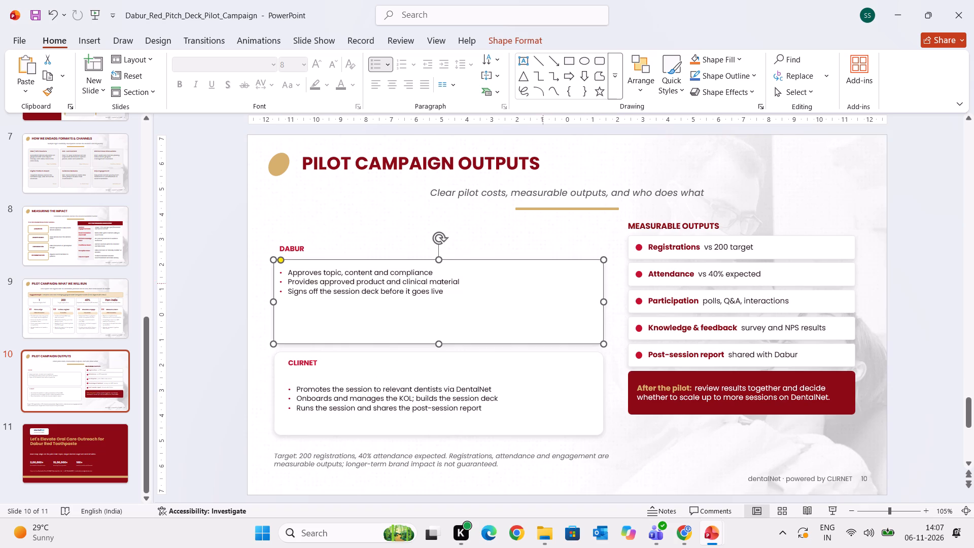
left_click_drag(309, 275, 335, 270)
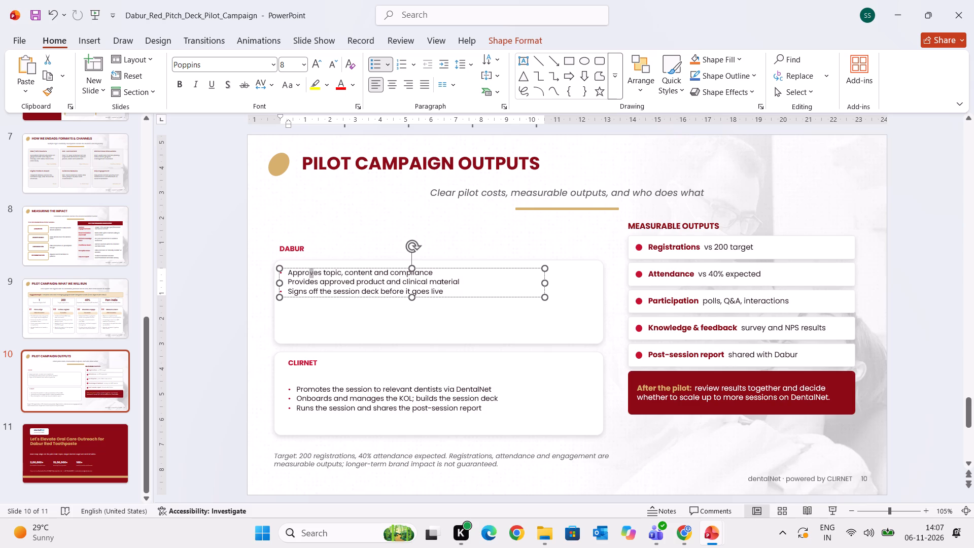
left_click_drag(335, 270, 343, 269)
left_click(343, 269)
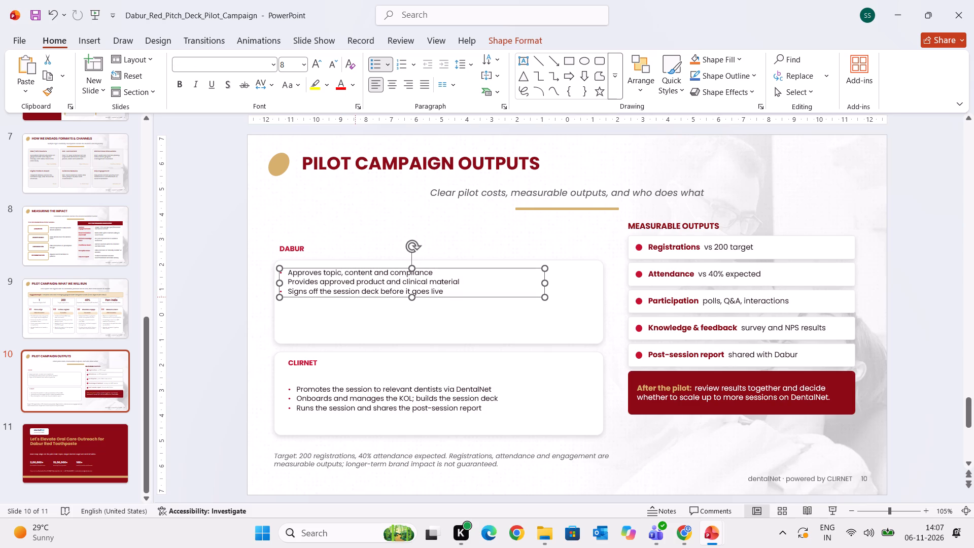
left_click_drag(355, 297, 357, 324)
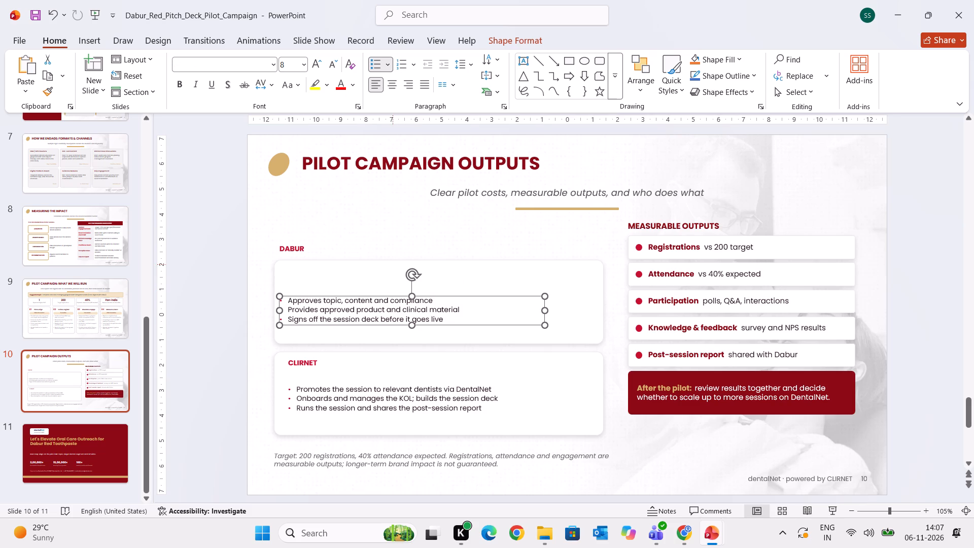
left_click(393, 264)
left_click_drag(297, 246, 308, 253)
left_click(308, 253)
left_click_drag(308, 253, 310, 277)
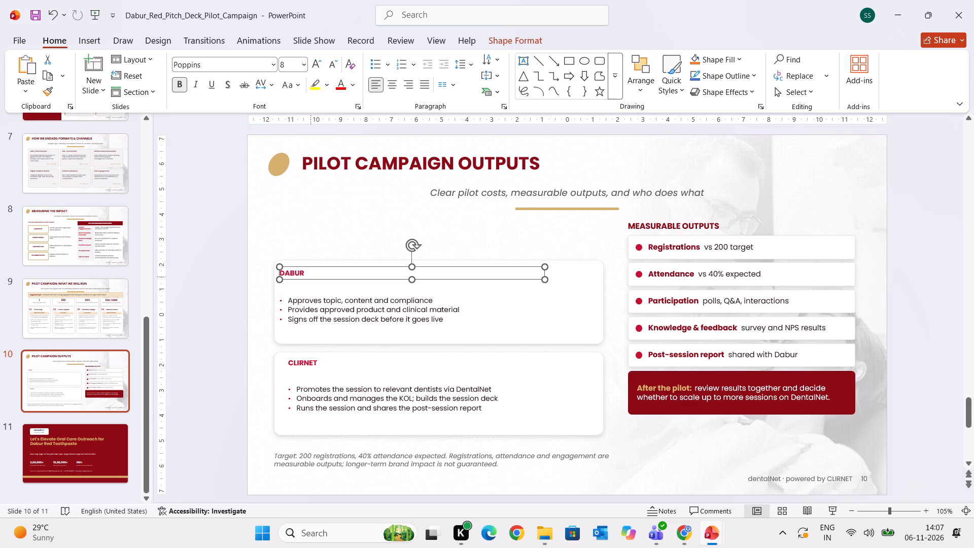
Move the DABUR card up and extend its bottom edge to enclose the third DABUR bullet.
left_click_drag(583, 279, 586, 253)
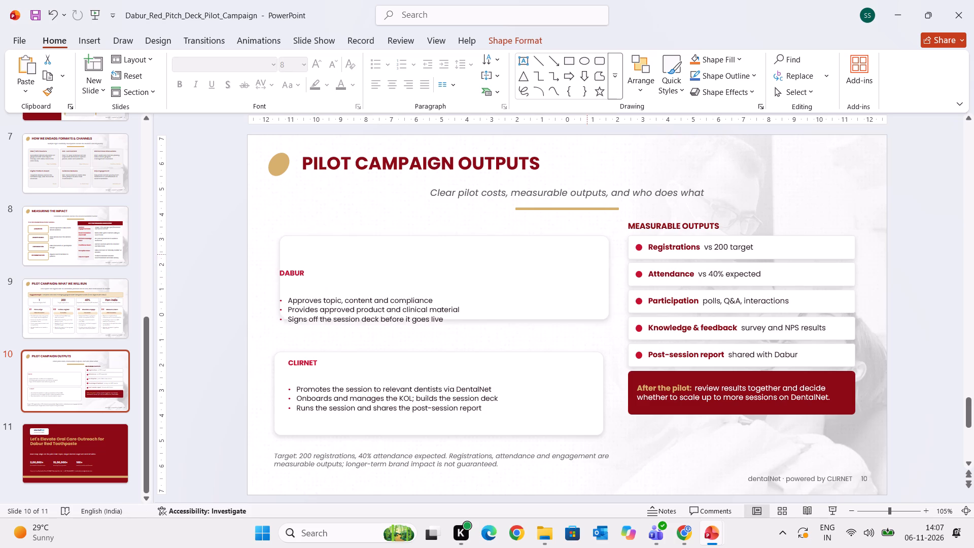
left_click_drag(586, 253, 583, 252)
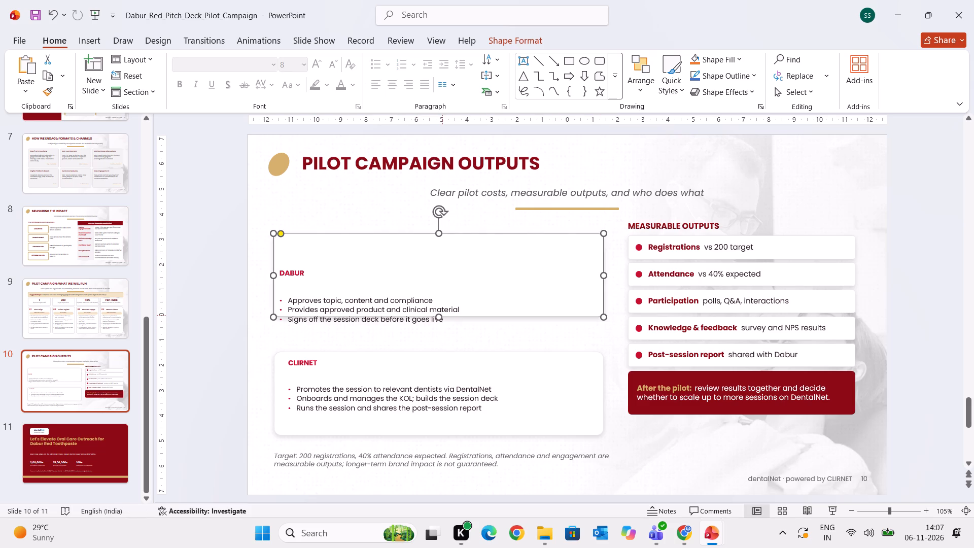
left_click_drag(438, 315, 436, 331)
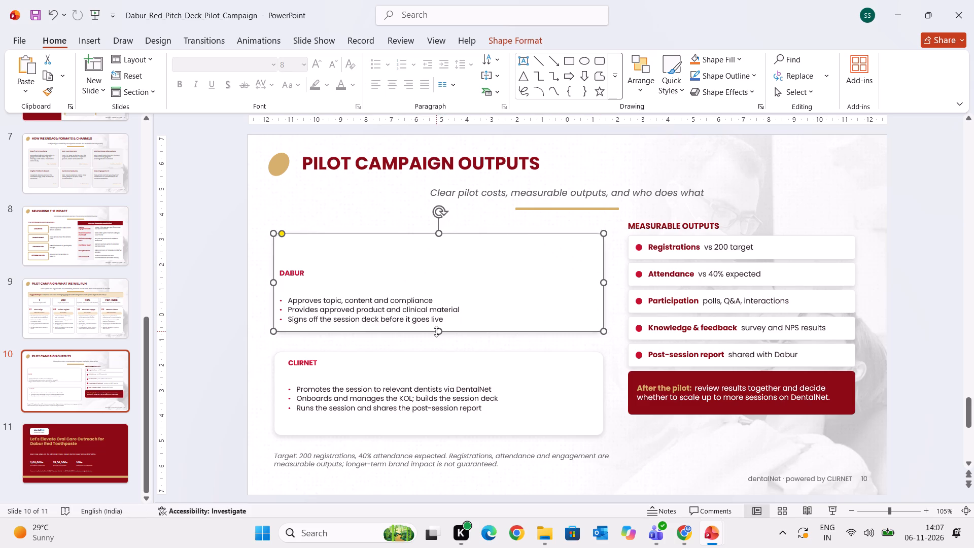
Extend the CLIRNET card's top edge up to just below the DABUR card.
left_click(437, 363)
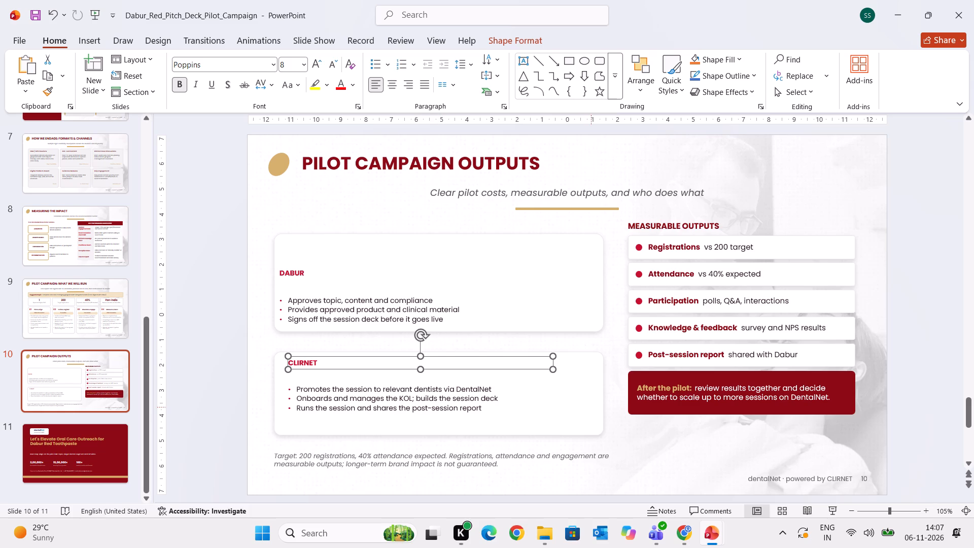
left_click(591, 407)
left_click_drag(440, 351, 440, 341)
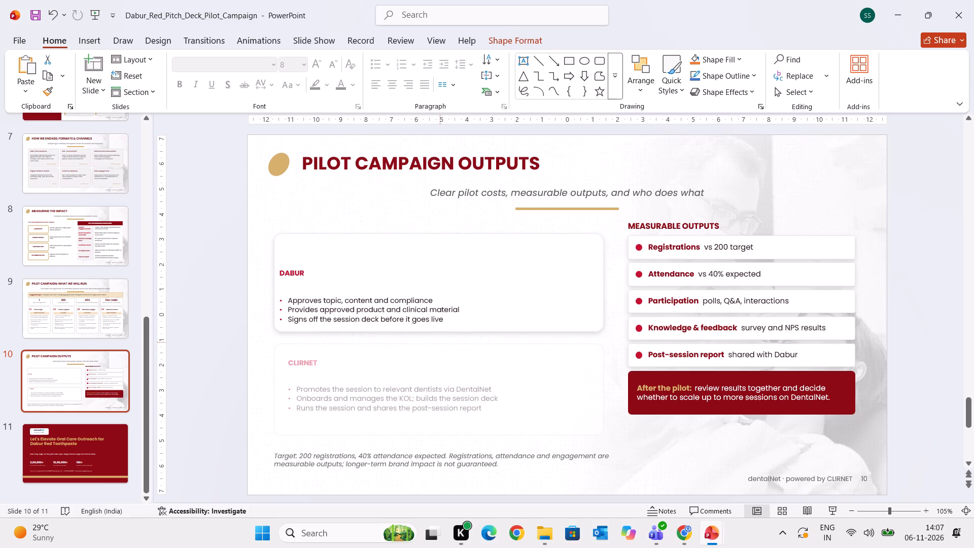
left_click_drag(440, 341, 440, 336)
Move the DABUR heading to the top of its card, aligned with the CLIRNET heading, with the bullet list directly beneath it.
left_click(447, 282)
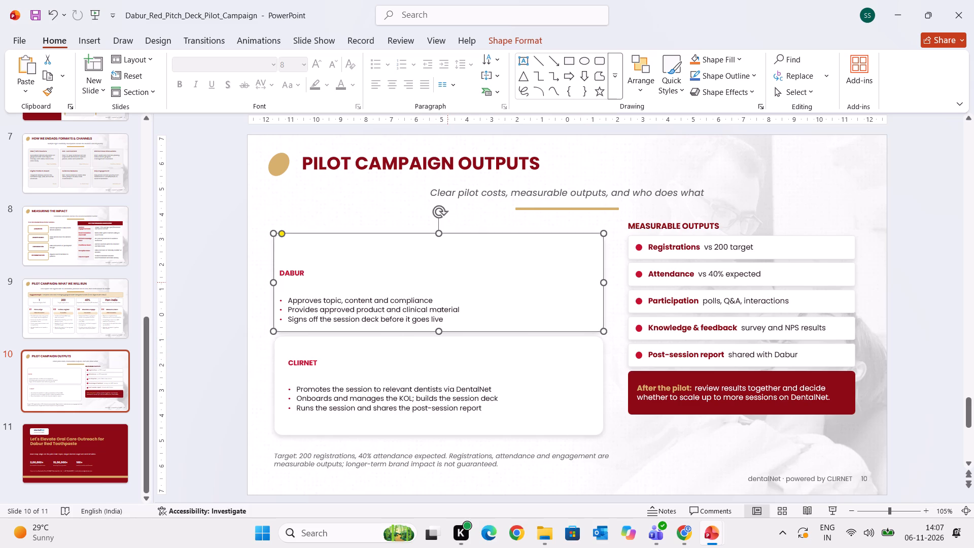
left_click_drag(302, 272, 306, 279)
left_click(306, 279)
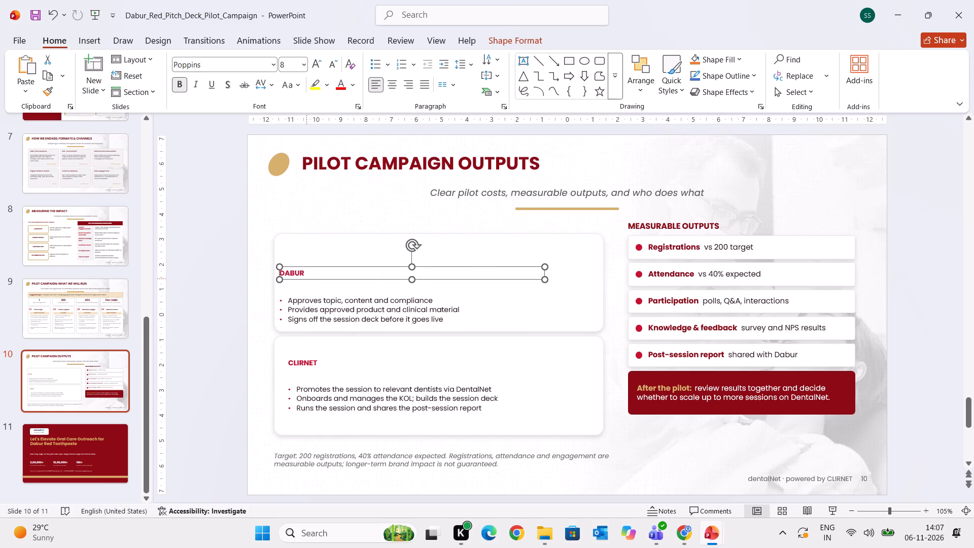
left_click_drag(306, 279, 312, 253)
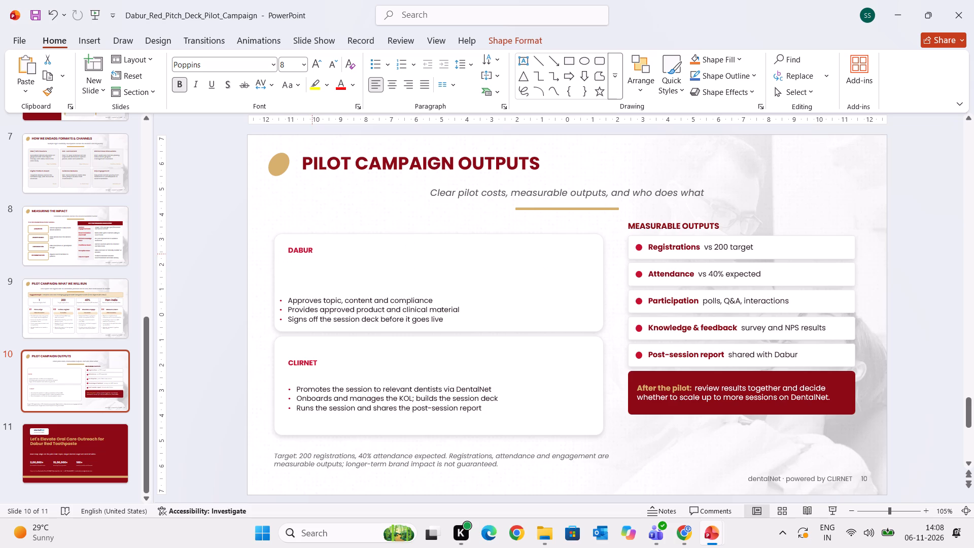
left_click_drag(312, 253, 312, 252)
left_click(320, 329)
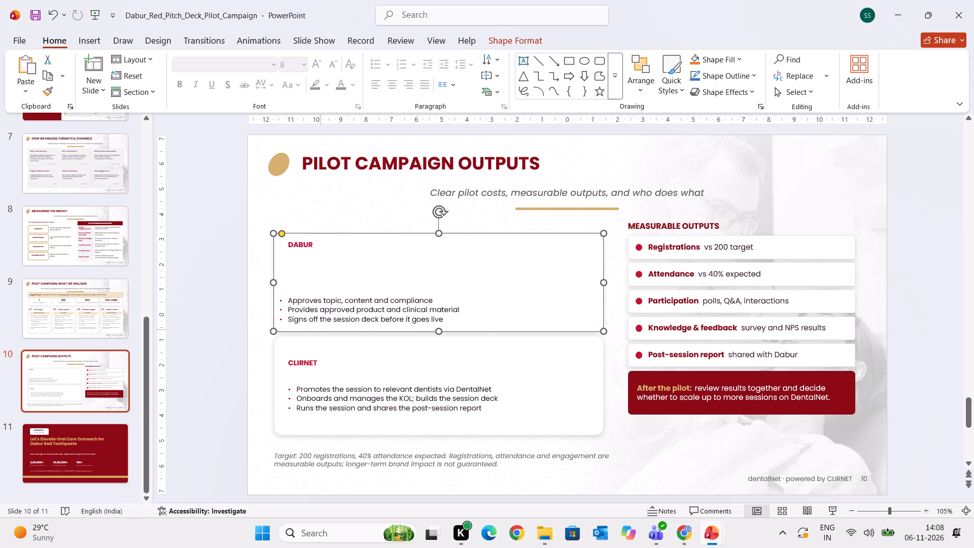
left_click_drag(327, 314, 363, 295)
left_click(363, 295)
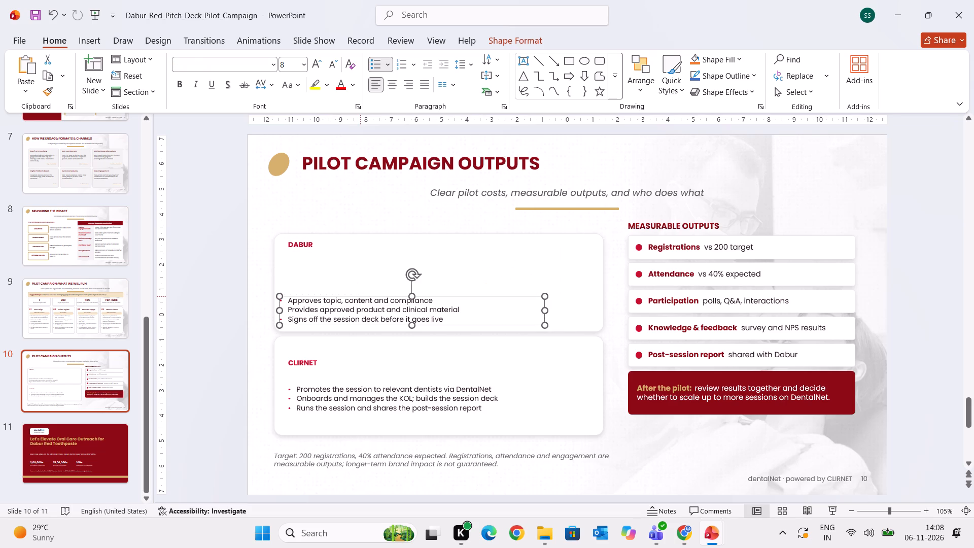
left_click_drag(357, 297, 361, 264)
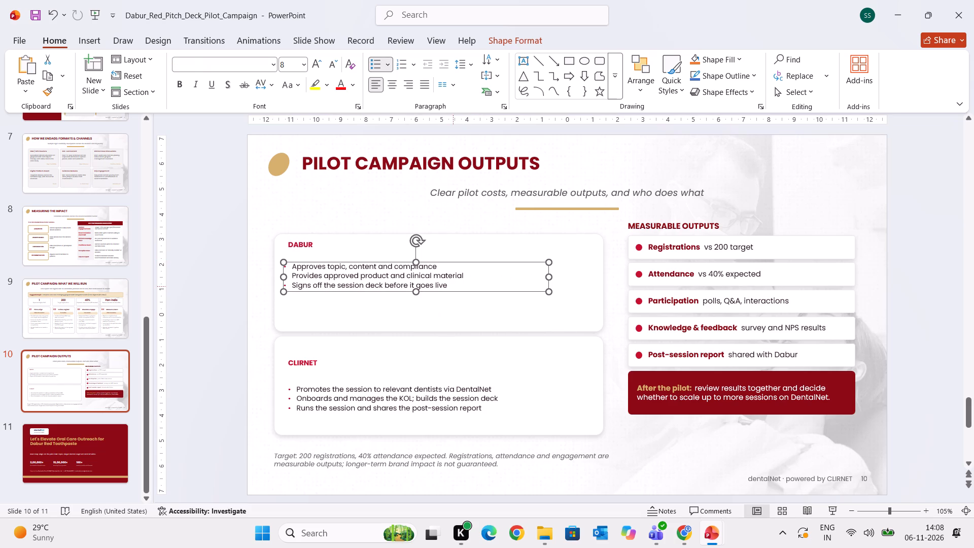
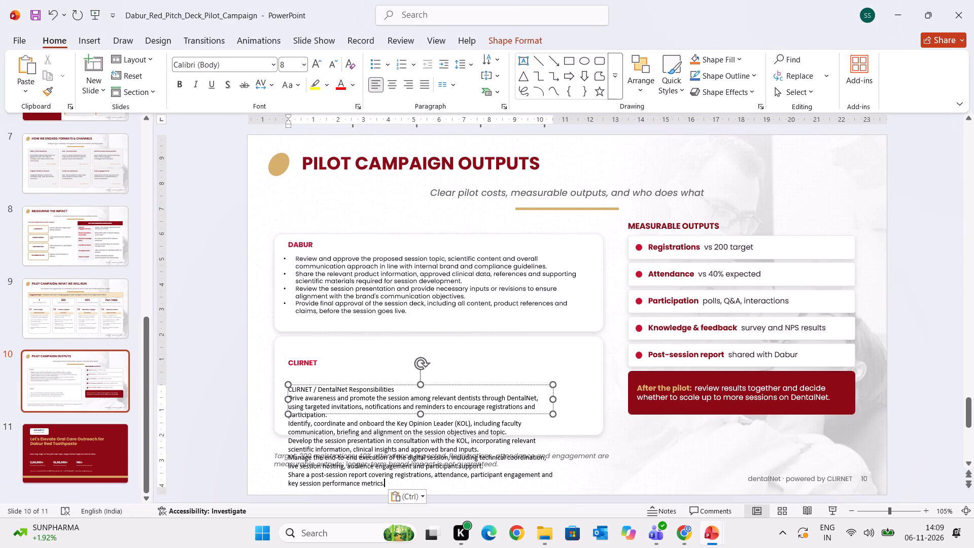
Move the CLIRNET heading up to near the top edge of its card.
left_click(309, 362)
left_click_drag(326, 358, 327, 347)
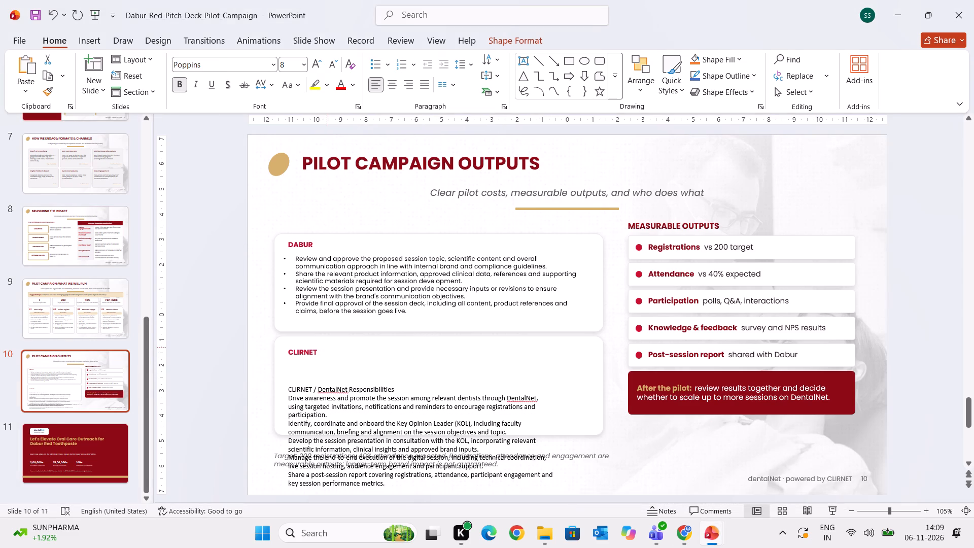
left_click_drag(327, 347, 328, 343)
Move the CLIRNET text box up directly beneath its heading and extend its bottom edge past the last line of text.
left_click(333, 397)
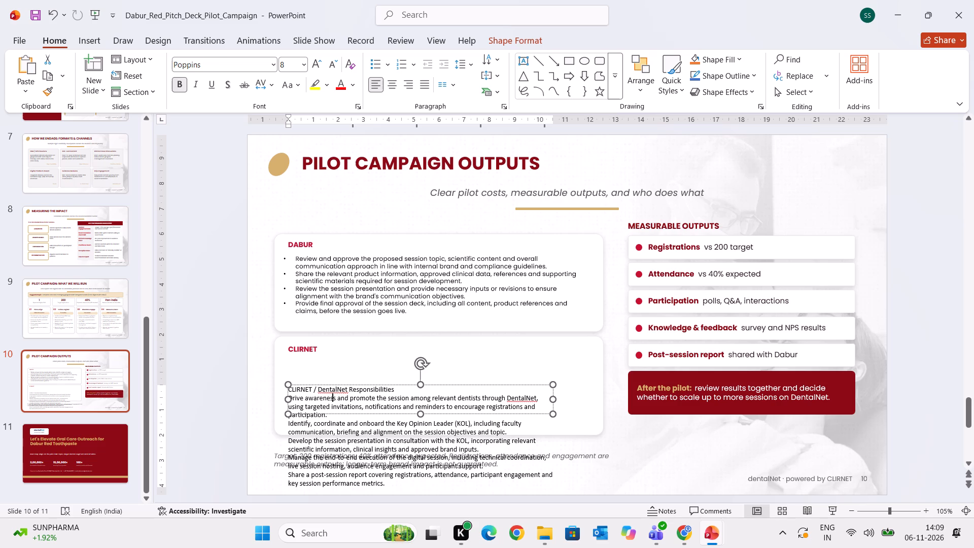
left_click_drag(388, 384, 389, 361)
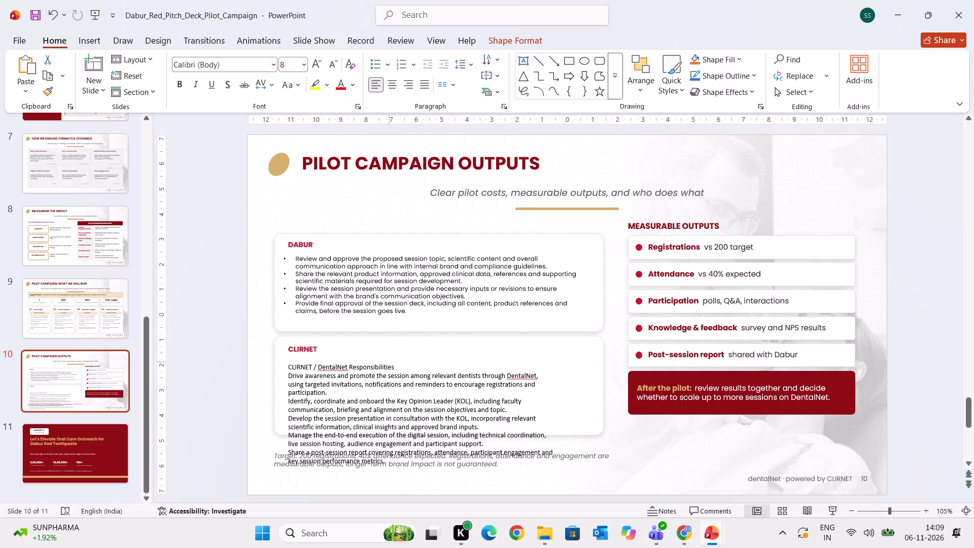
left_click_drag(389, 361, 389, 356)
left_click(427, 446)
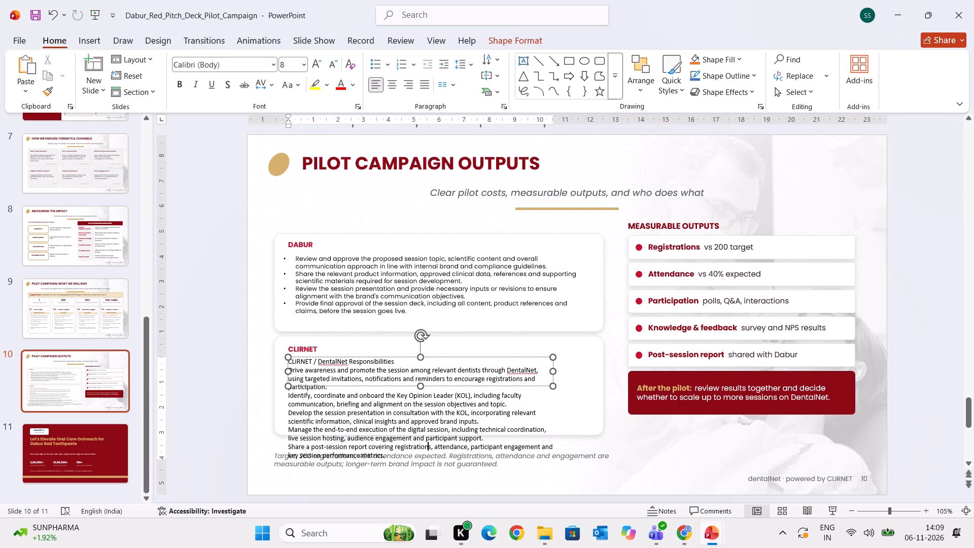
left_click_drag(420, 384, 424, 455)
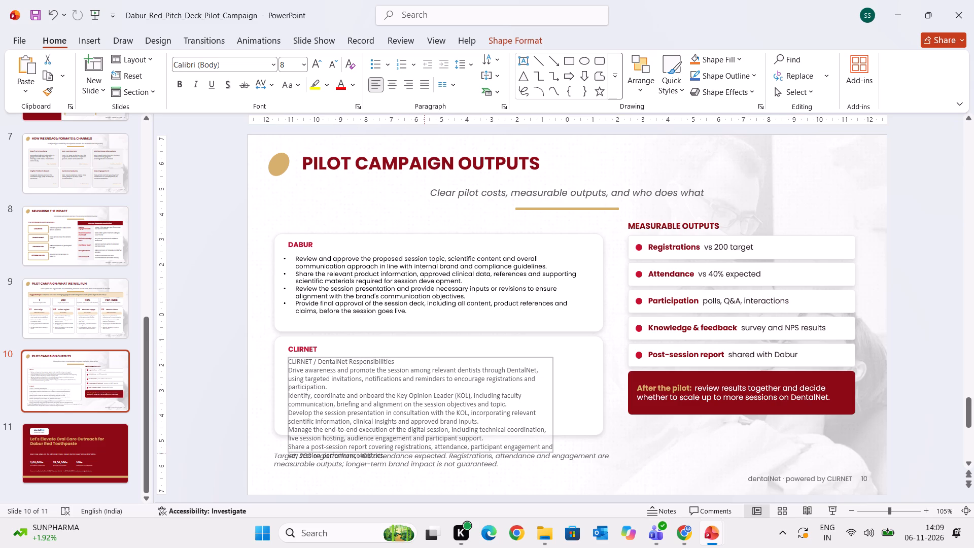
left_click_drag(424, 455, 424, 474)
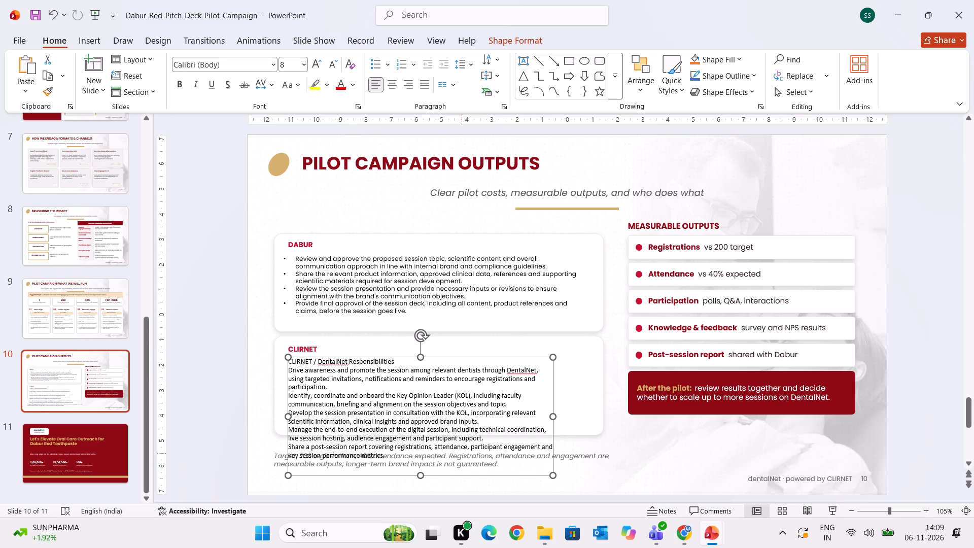
Format all the pasted CLIRNET text as a bulleted list in the Poppins font.
left_click_drag(388, 458, 291, 344)
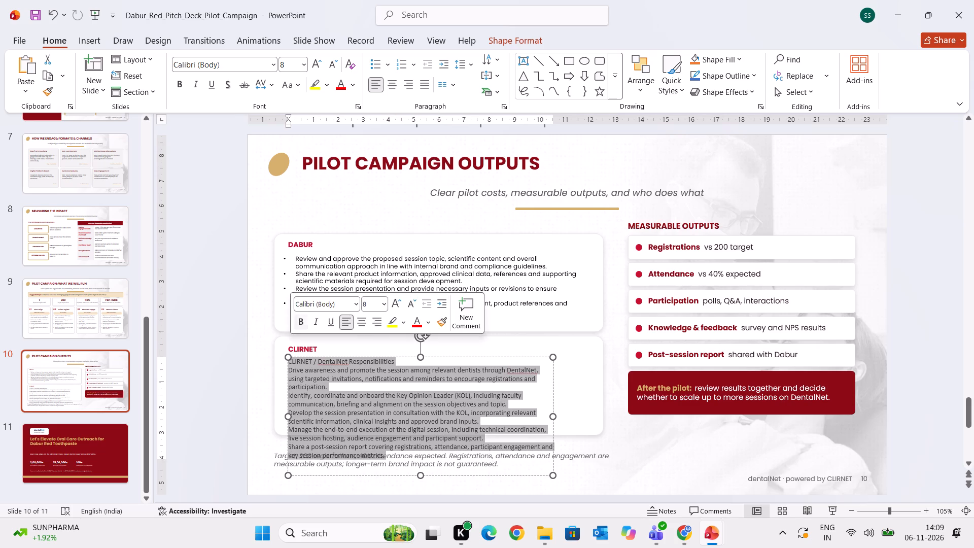
left_click(377, 70)
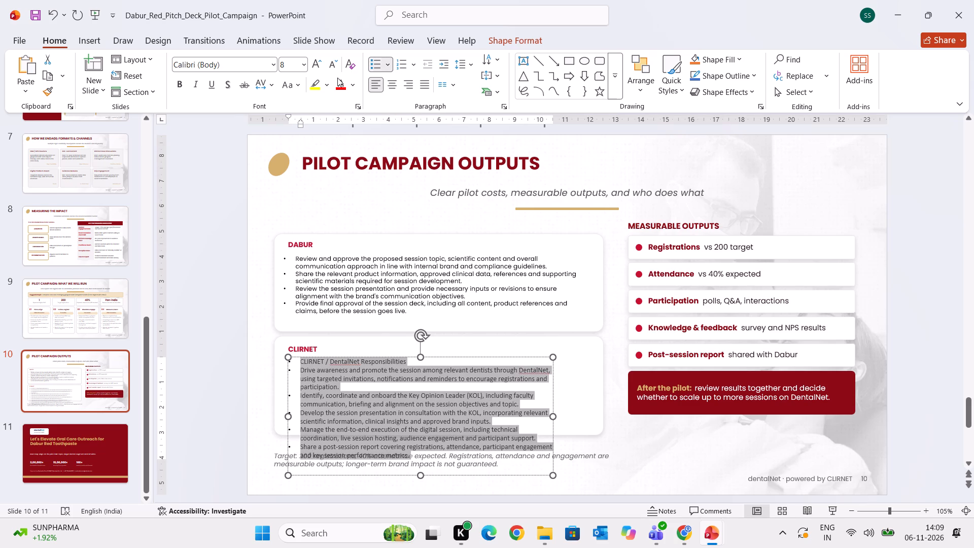
left_click(248, 62)
type("pop")
key("Return")
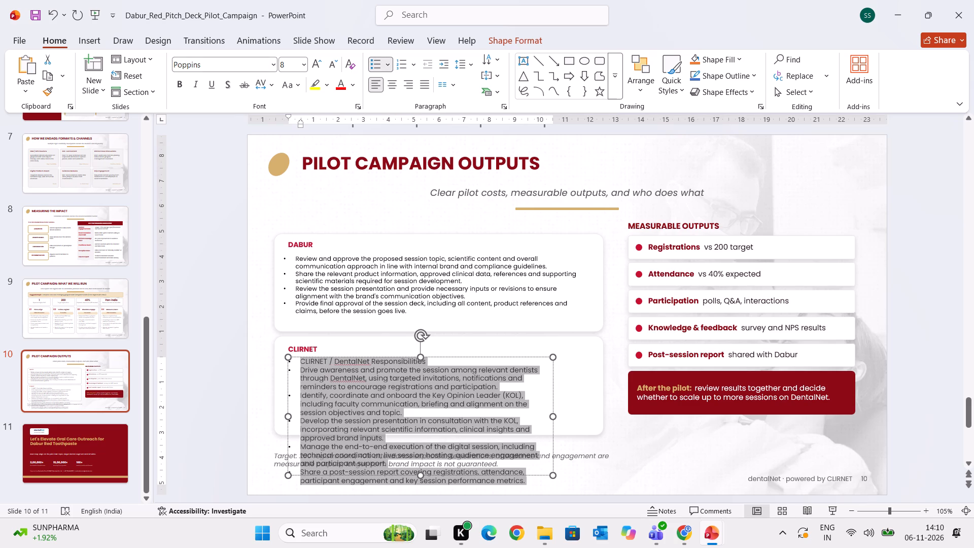
Widen the CLIRNET text box so its right side nearly reaches the right edge of its card.
left_click_drag(552, 417, 597, 418)
left_click(664, 440)
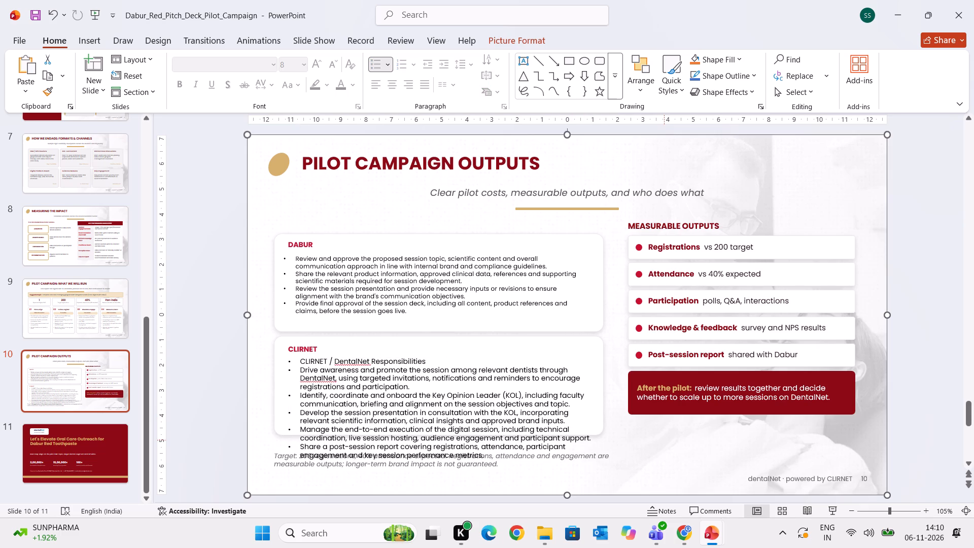
Move the italic Target note beneath the red "After the pilot" box and narrow it to about that box's width.
left_click(558, 461)
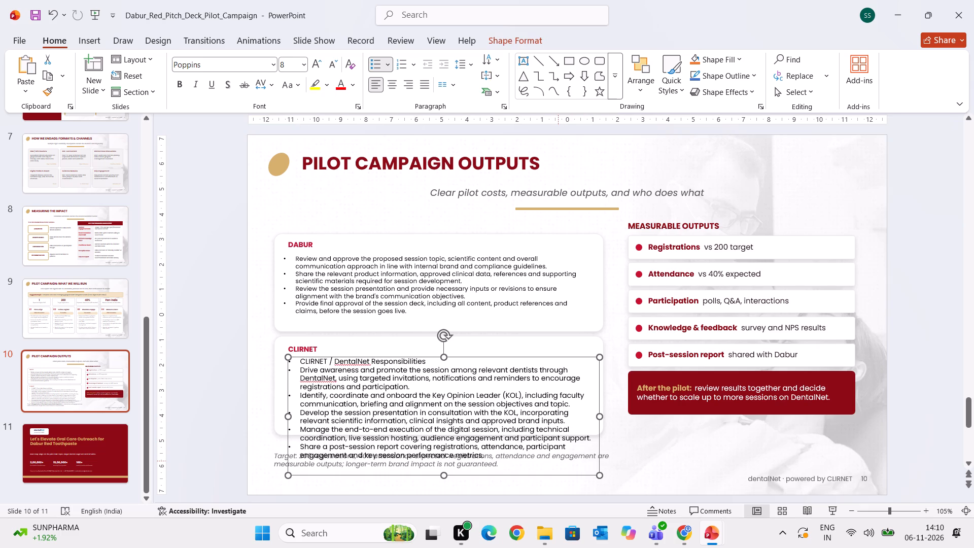
left_click(282, 460)
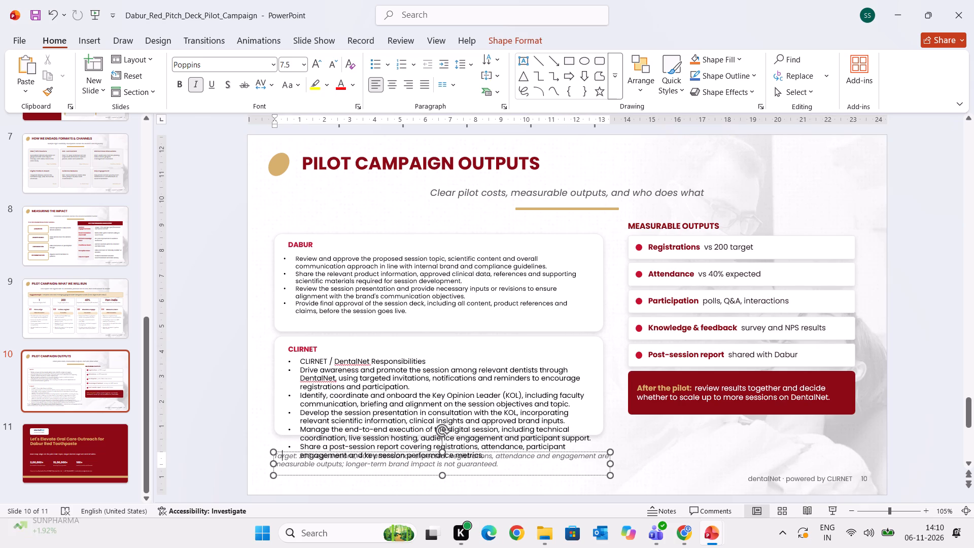
left_click_drag(289, 476, 652, 450)
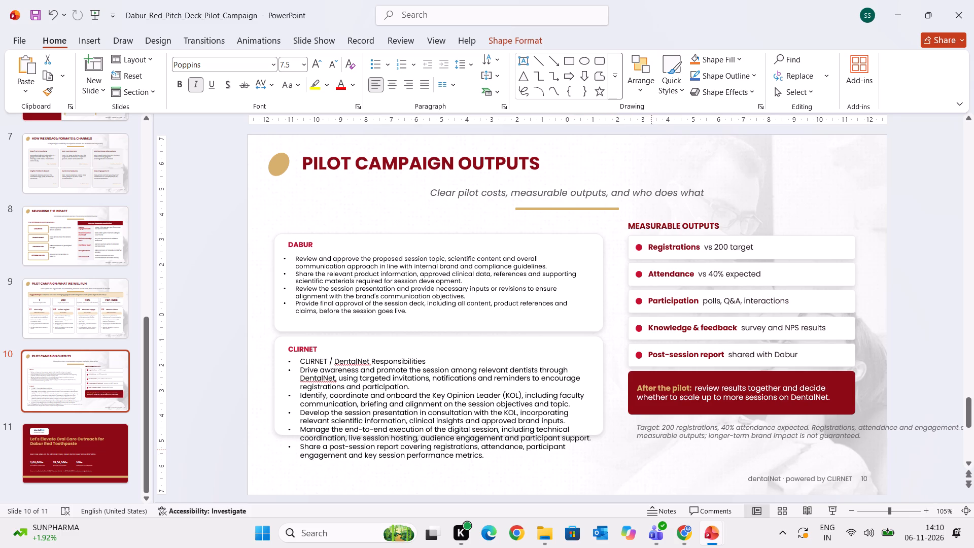
left_click_drag(652, 450, 650, 447)
left_click(650, 447)
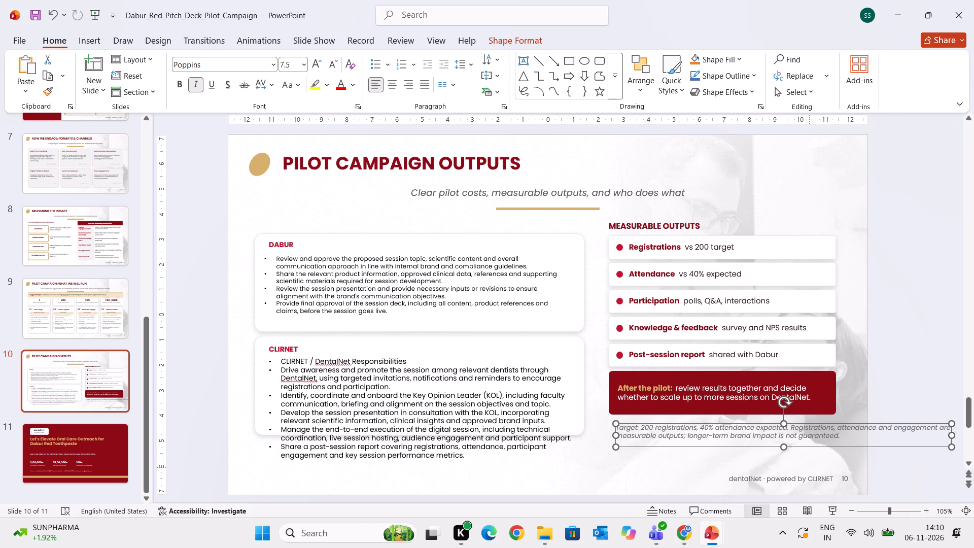
left_click_drag(953, 436, 837, 437)
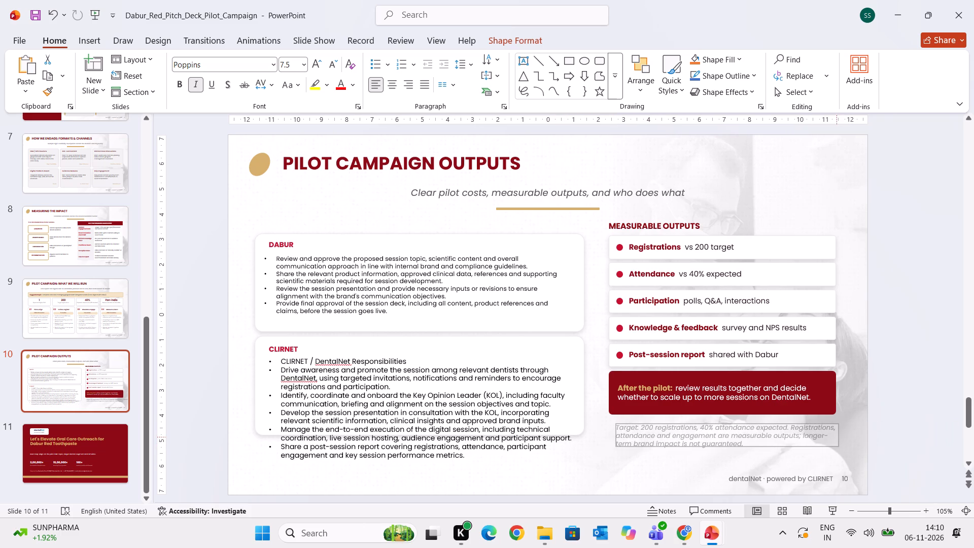
left_click_drag(837, 437, 831, 437)
left_click(929, 449)
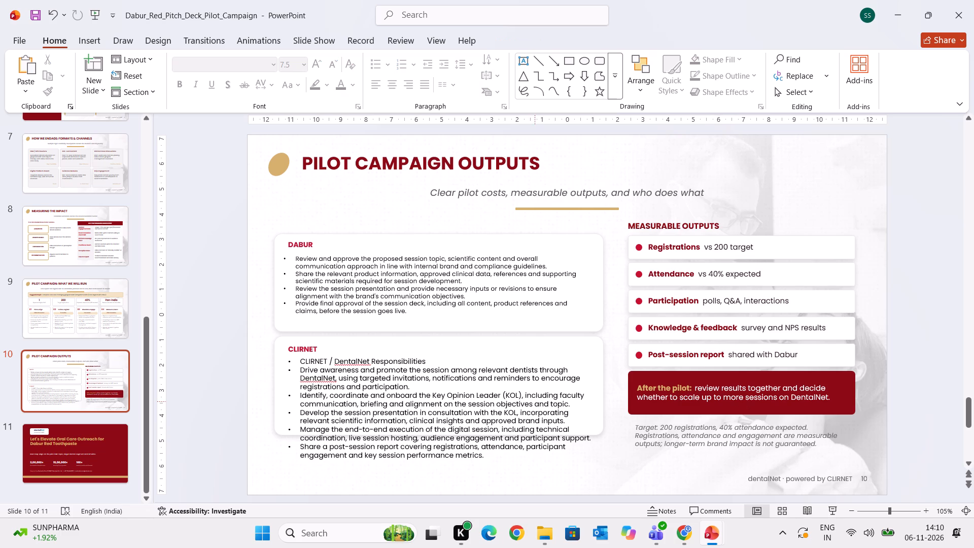
Extend the bottom edge of the CLIRNET card down past the last bullet.
left_click(602, 410)
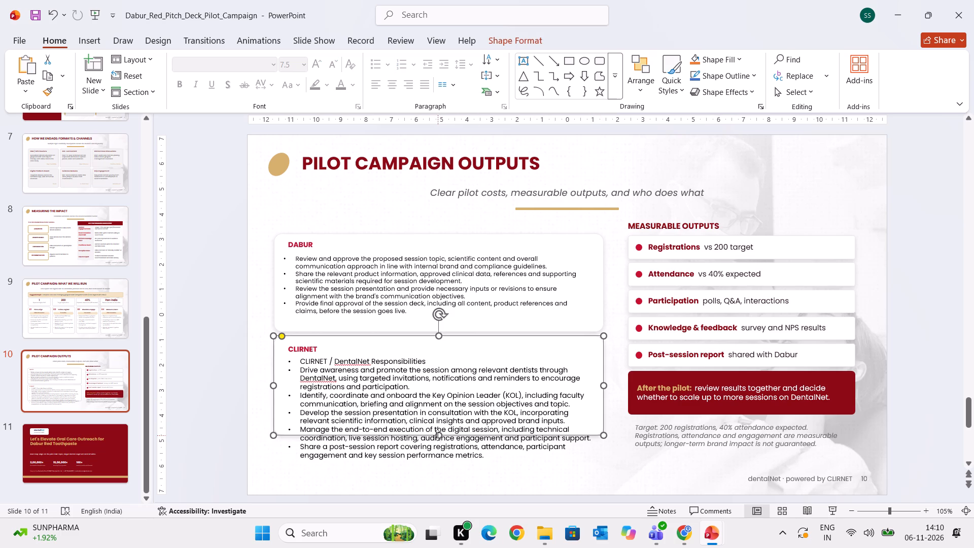
left_click_drag(437, 435, 448, 476)
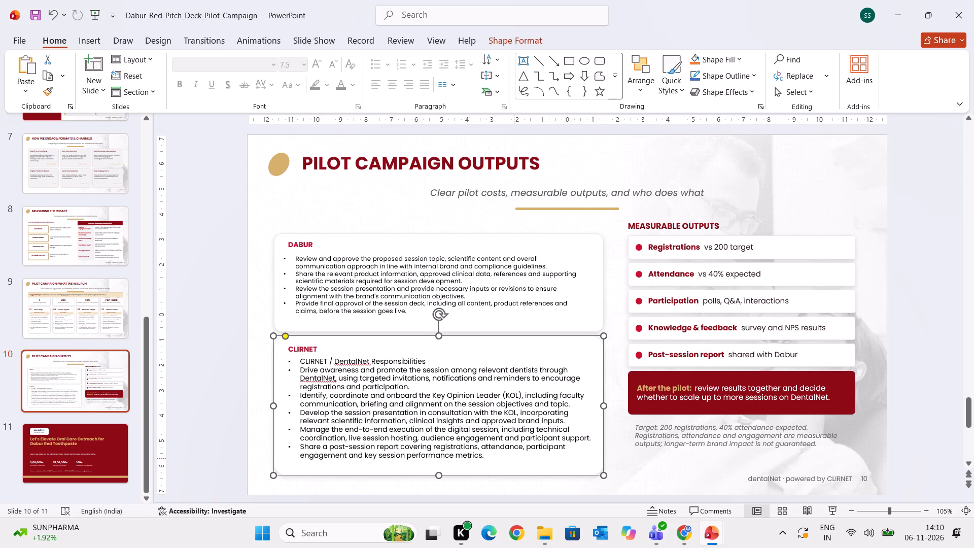
Reduce all the CLIRNET bullet text to font size 7.
left_click(516, 457)
left_click_drag(516, 457, 296, 328)
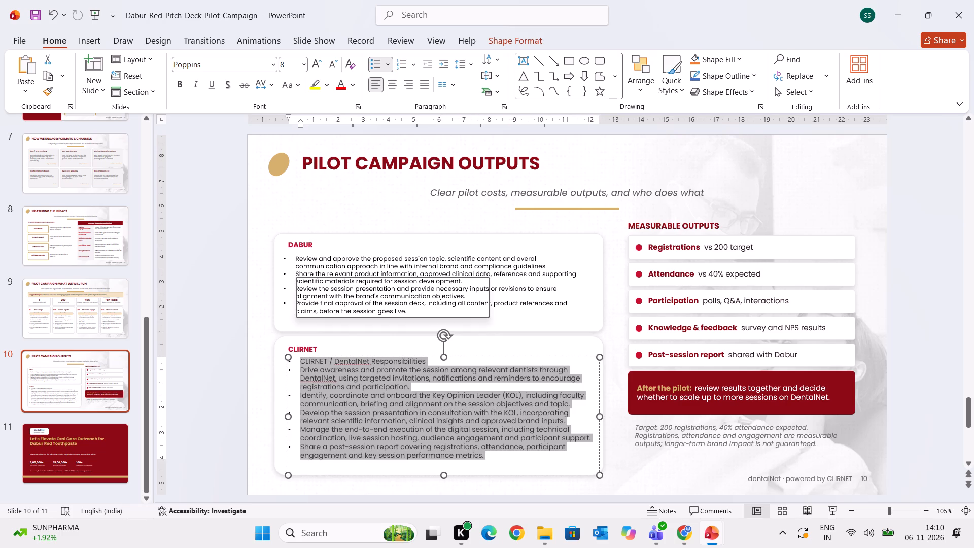
left_click(334, 64)
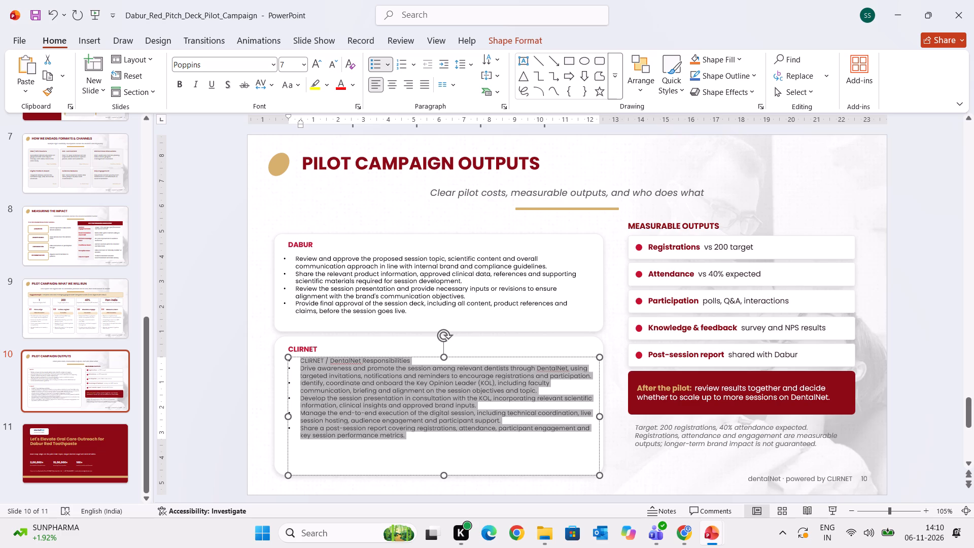
left_click(401, 309)
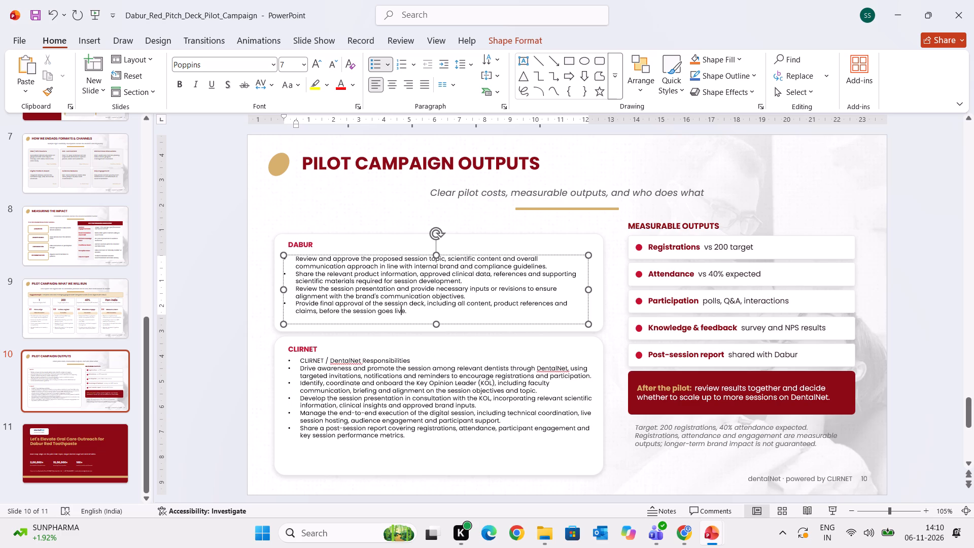
Shorten the CLIRNET text box from the bottom to remove some of the empty space under its last bullet.
left_click(383, 416)
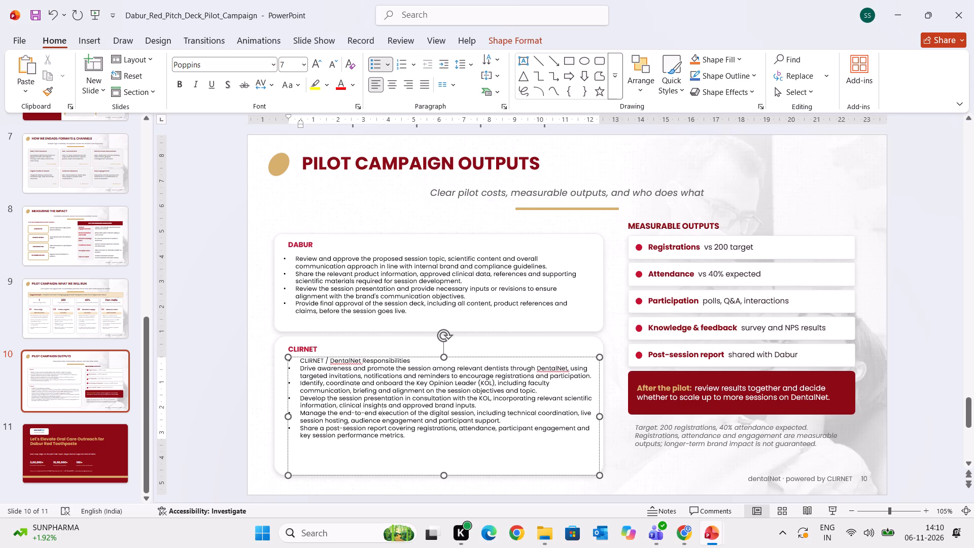
left_click(443, 479)
left_click(434, 459)
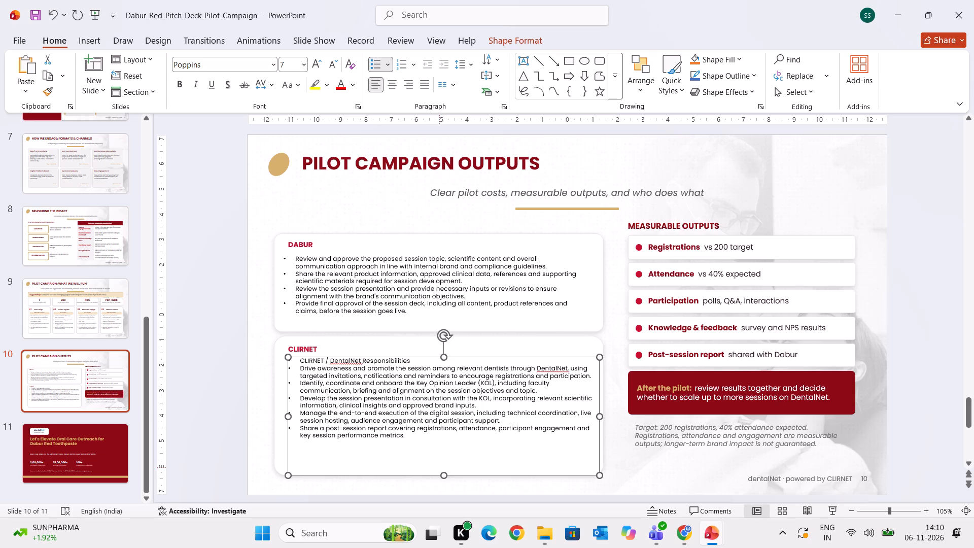
left_click_drag(445, 476, 447, 459)
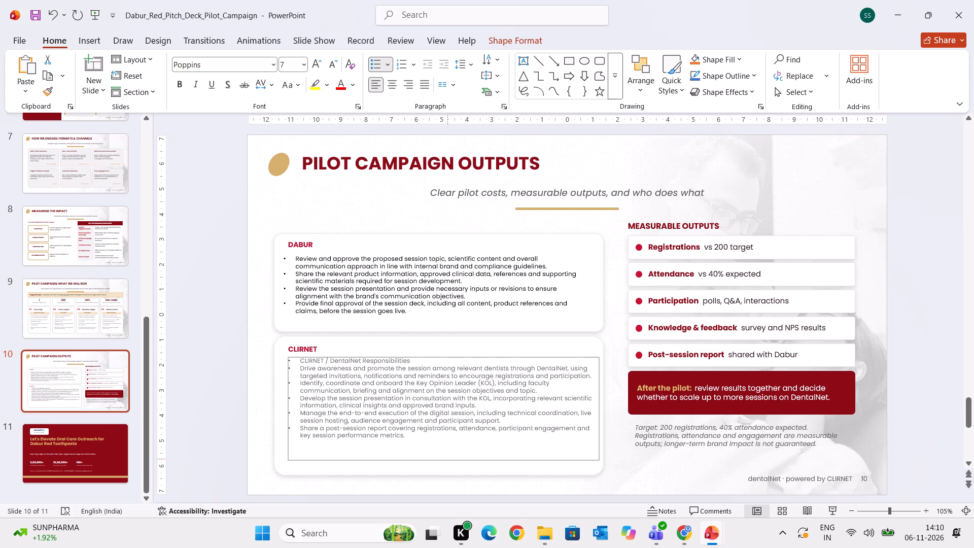
left_click_drag(447, 459, 447, 457)
Raise the bottom edge of the CLIRNET card to just below its last bullet.
left_click(442, 474)
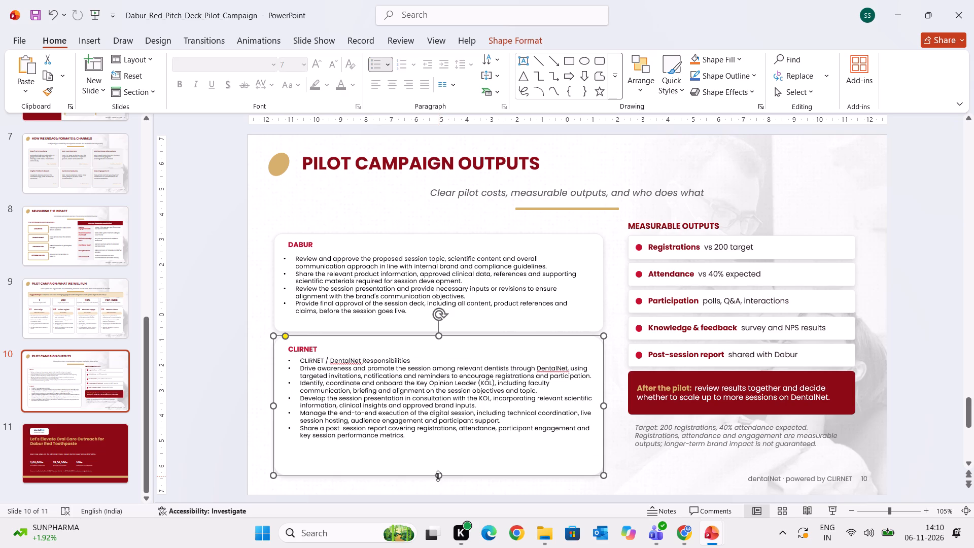
left_click_drag(438, 476, 438, 453)
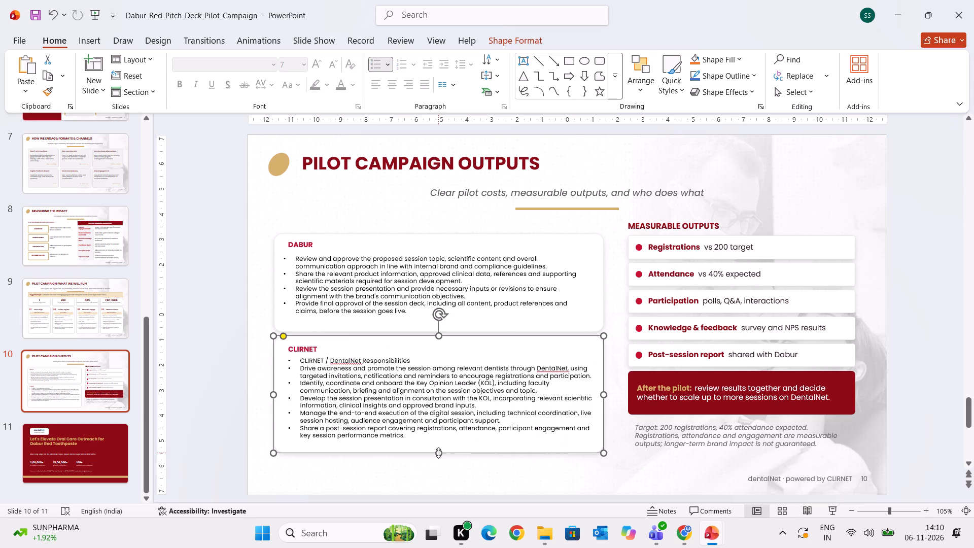
left_click(617, 469)
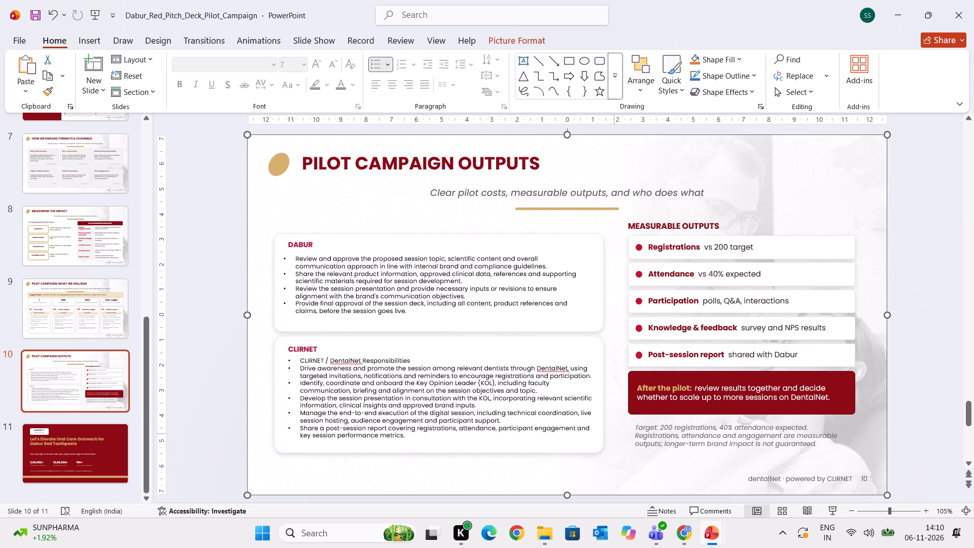
Widen the CLIRNET card slightly to the right, stopping short of the Measurable Outputs column.
left_click(589, 443)
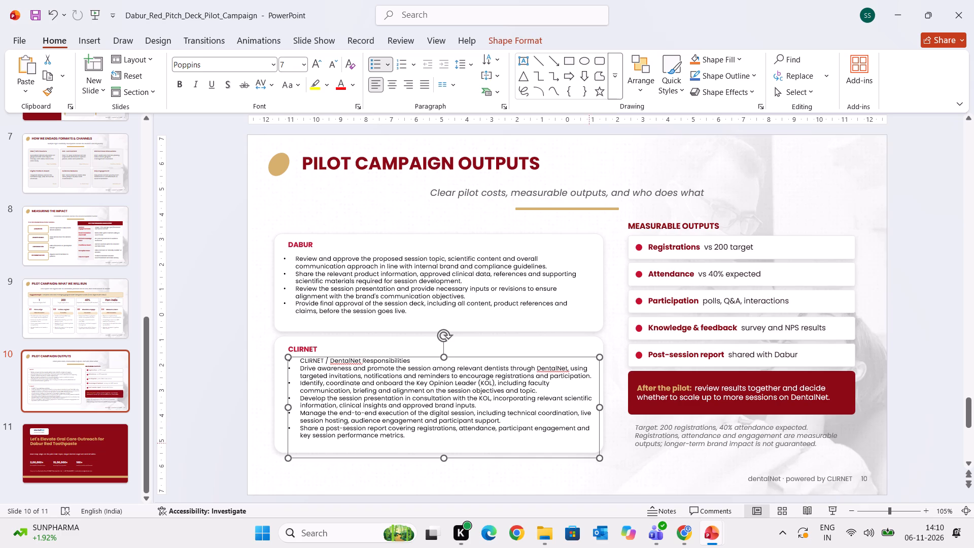
left_click(607, 439)
left_click(601, 421)
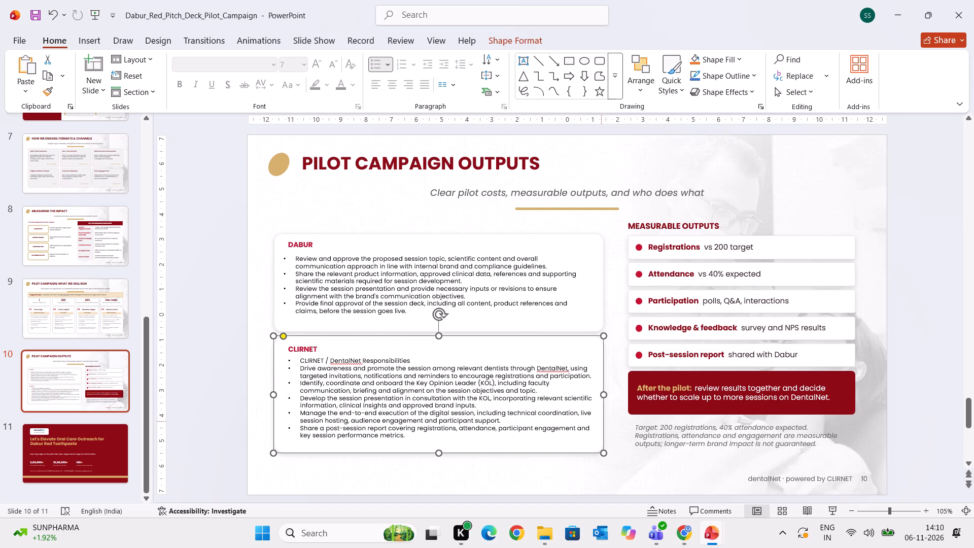
left_click_drag(605, 394, 615, 394)
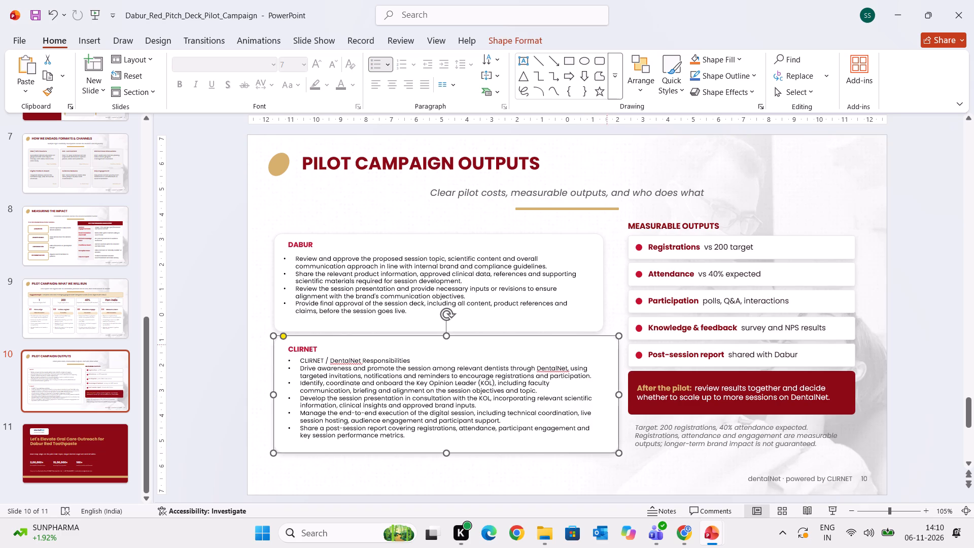
Widen the DABUR card to the right until its edge lines up with the CLIRNET card's edge.
left_click(601, 312)
left_click(603, 278)
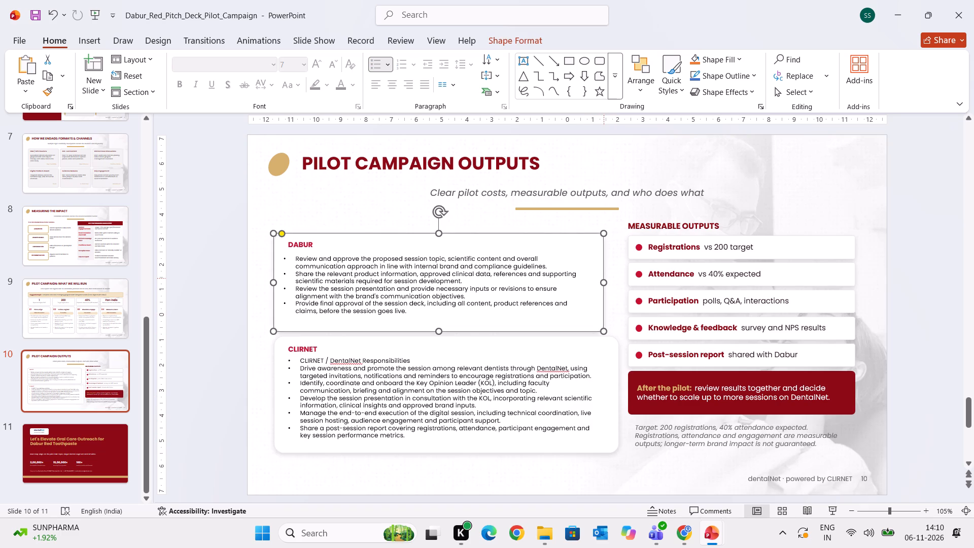
left_click_drag(603, 285, 613, 284)
left_click(613, 284)
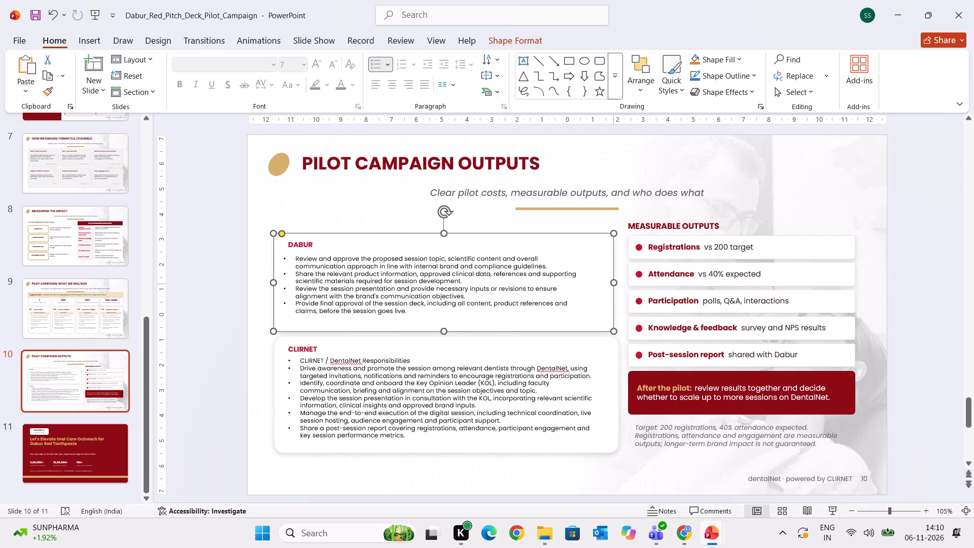
left_click(935, 365)
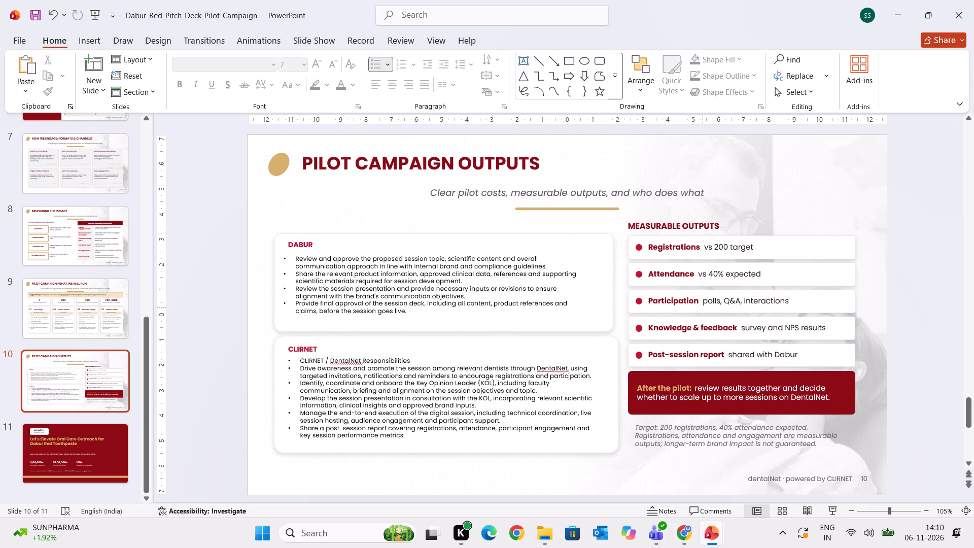
left_click(603, 300)
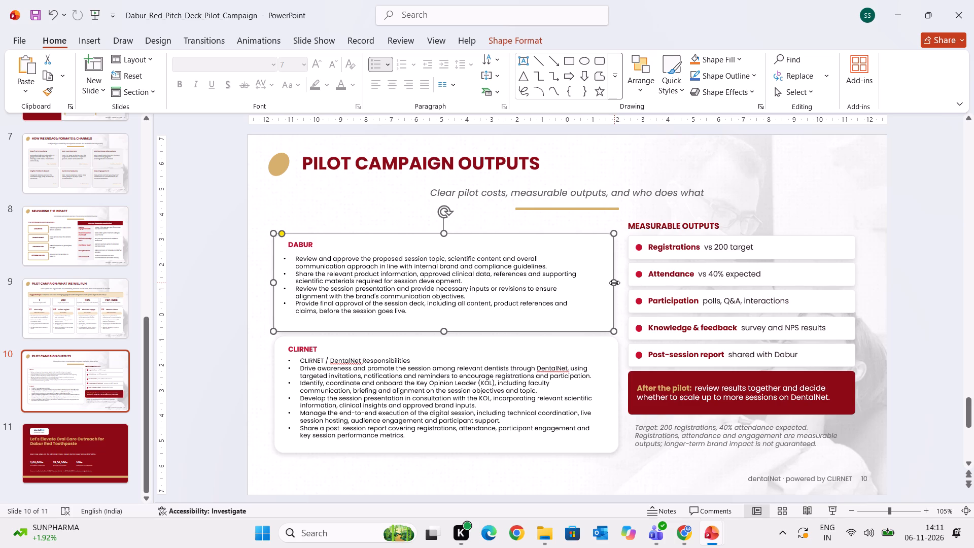
left_click_drag(614, 283, 620, 282)
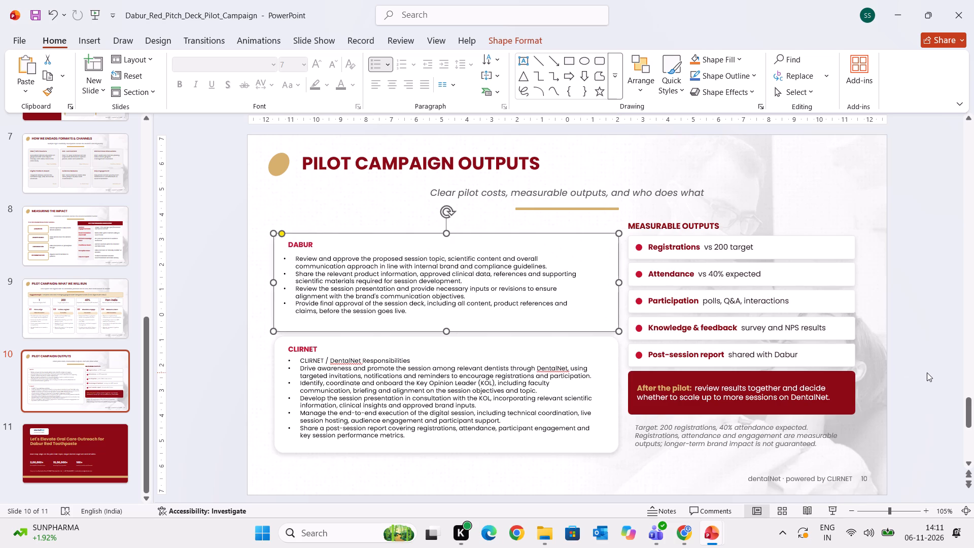
left_click(927, 372)
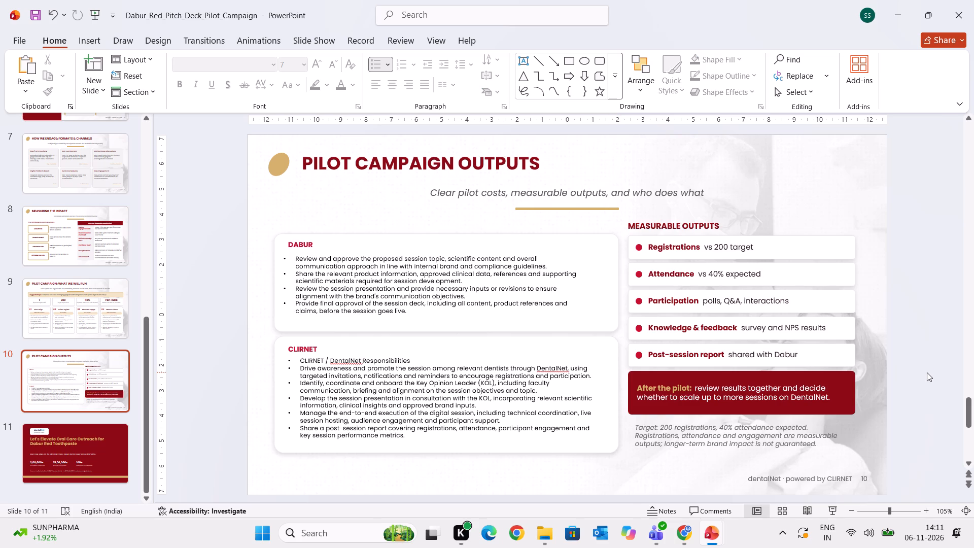
Save the presentation.
key("ctrl+s")
key("Up")
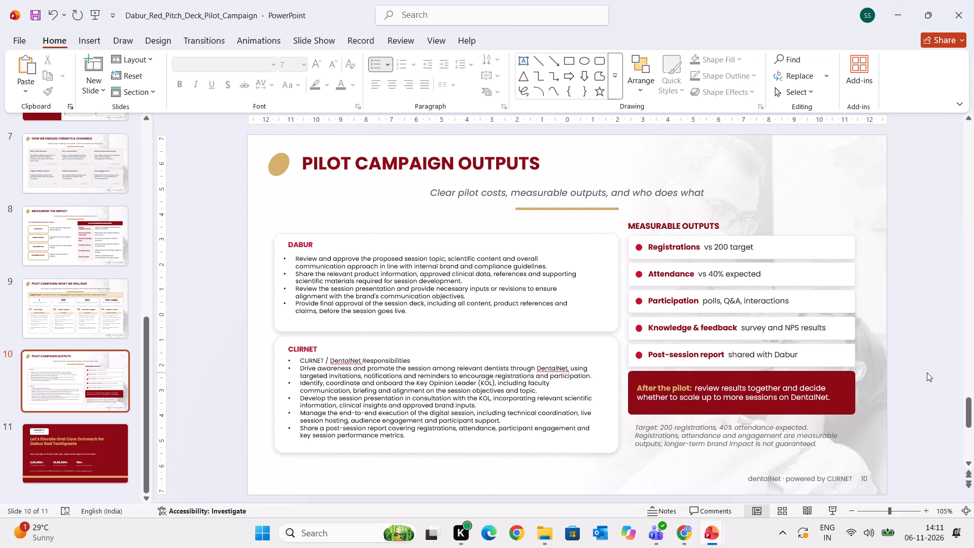
key("Down")
Shift the CLIRNET text box down slightly, adding a little space below its heading.
left_click(455, 408)
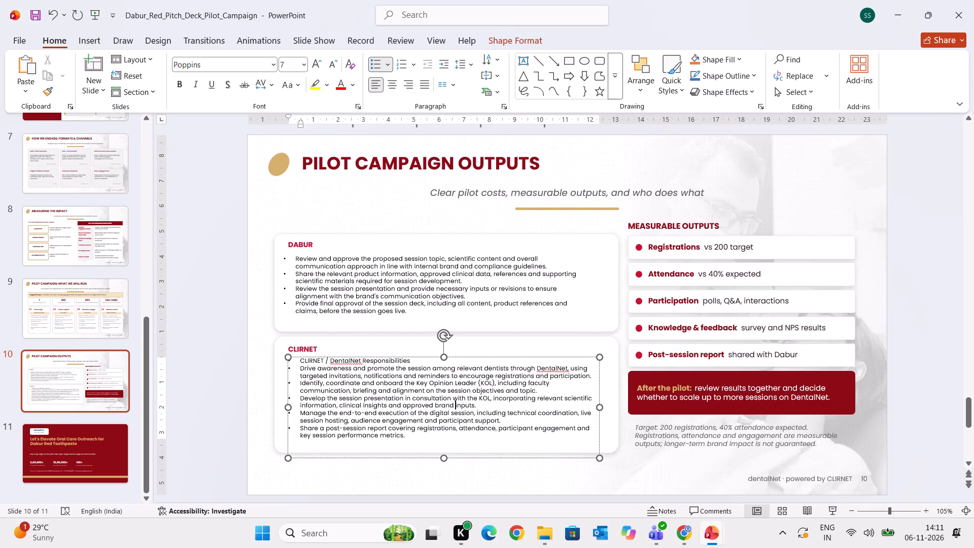
left_click(464, 457)
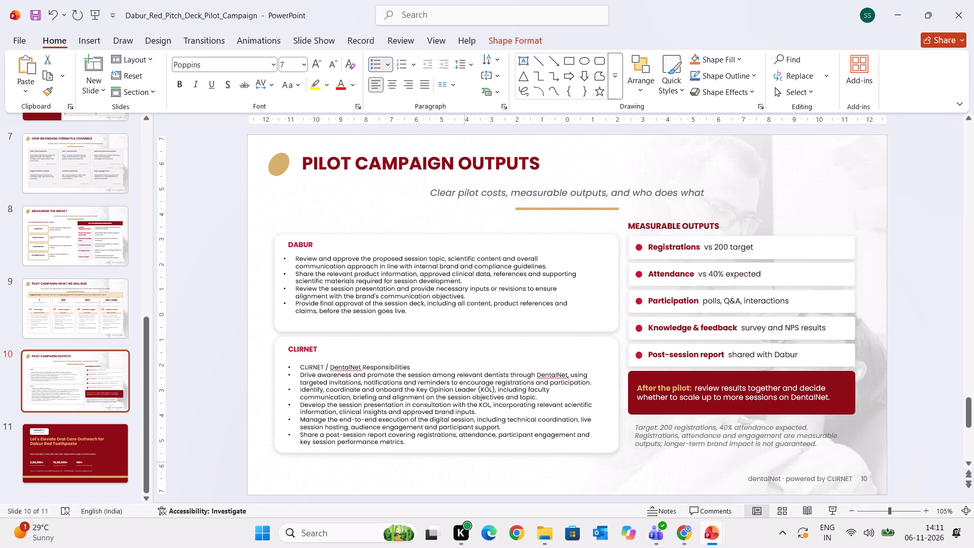
left_click(946, 379)
Review the deck by going to the closing slide 11 and paging back through to slide 1.
key("Down")
key("Down")
key("Down")
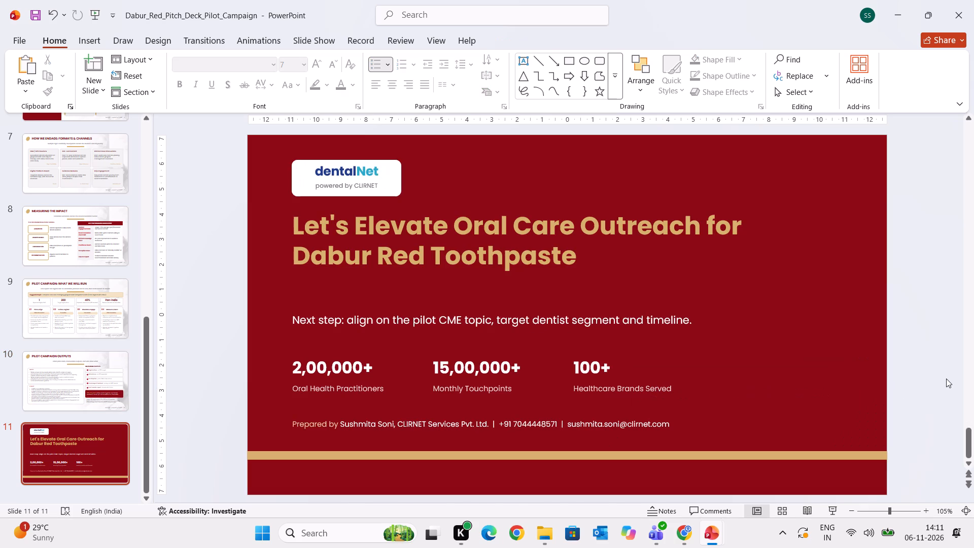
key("Up")
key("Up")
key("Up")
key("Up")
key("Up")
key("Up")
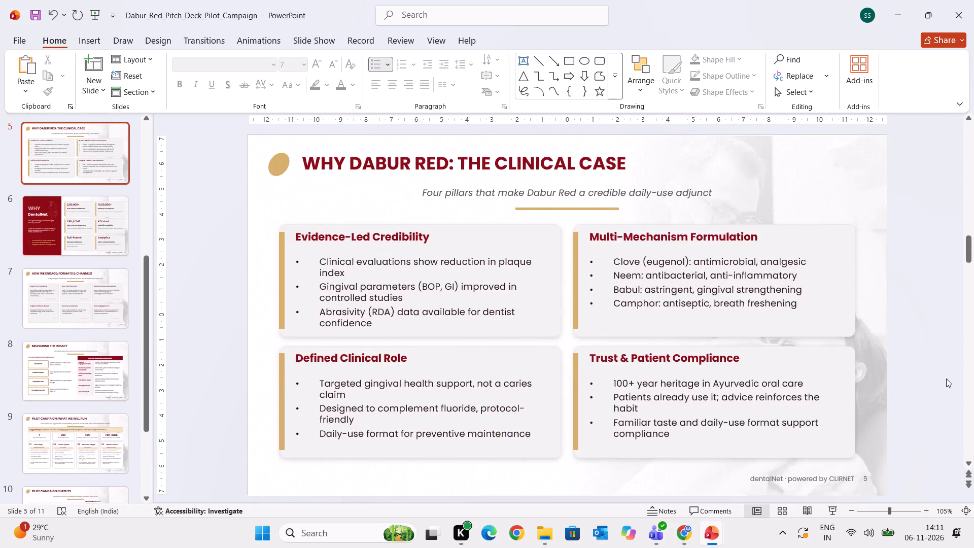
key("Up")
key("Up")
key("Up")
key("Up")
key("Up")
key("Up")
key("Up")
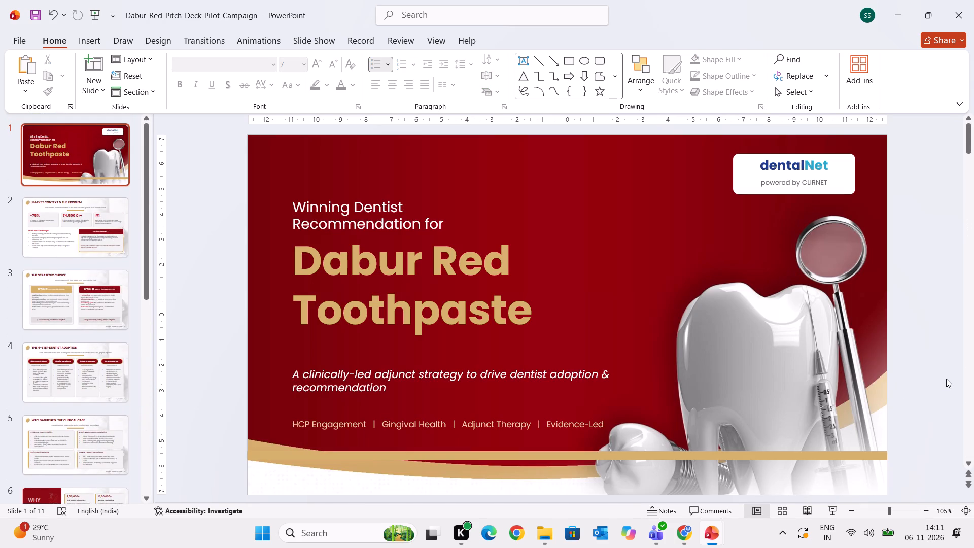
Save the presentation and close it.
key("ctrl+s")
left_click(961, 10)
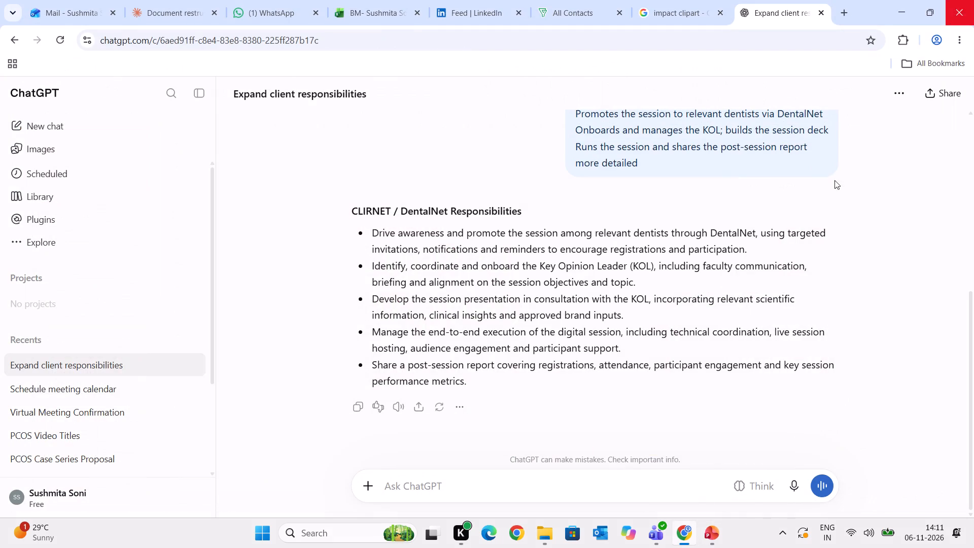
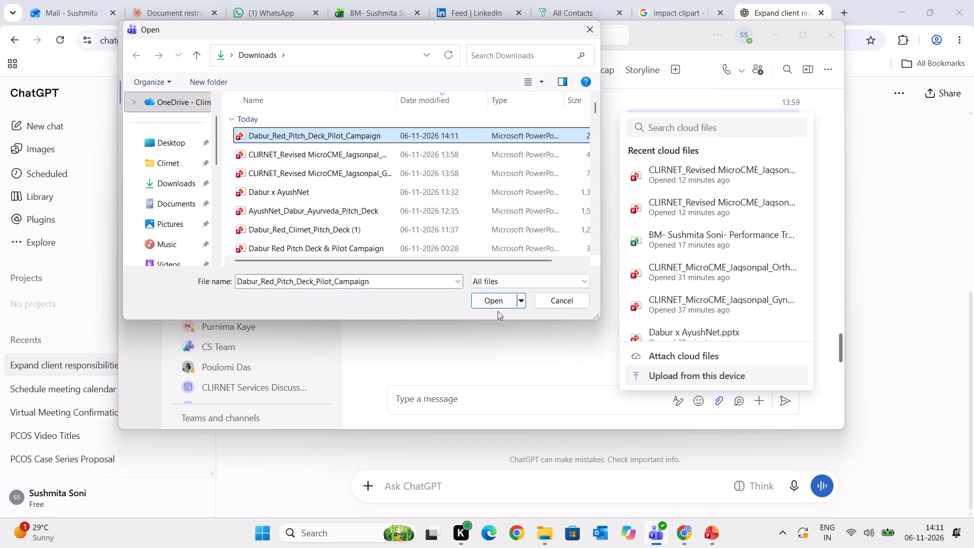
Change the file name for the Teams chat upload to "Dabur Red_Pitch Deck_Pilot Campaign", replacing three underscores with spaces.
left_click(264, 282)
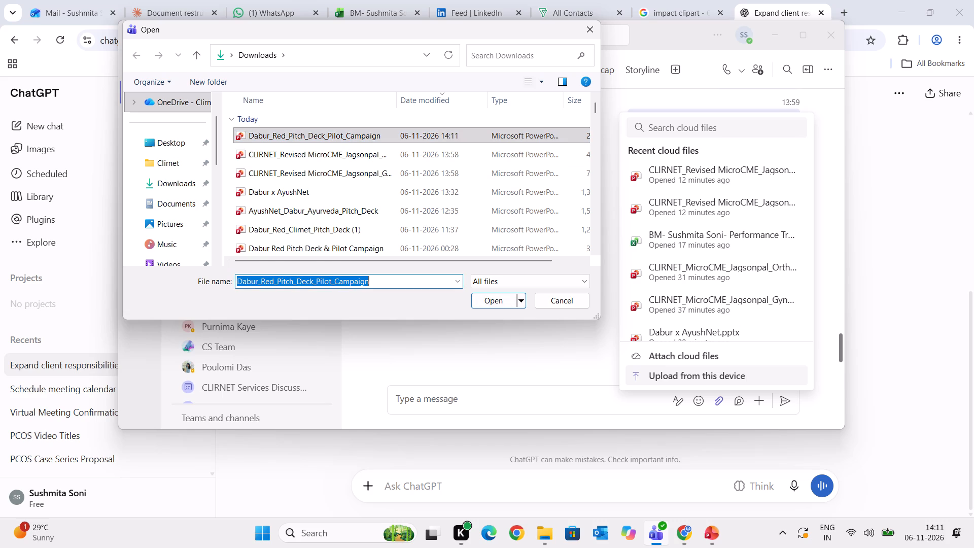
left_click(264, 282)
left_click(262, 282)
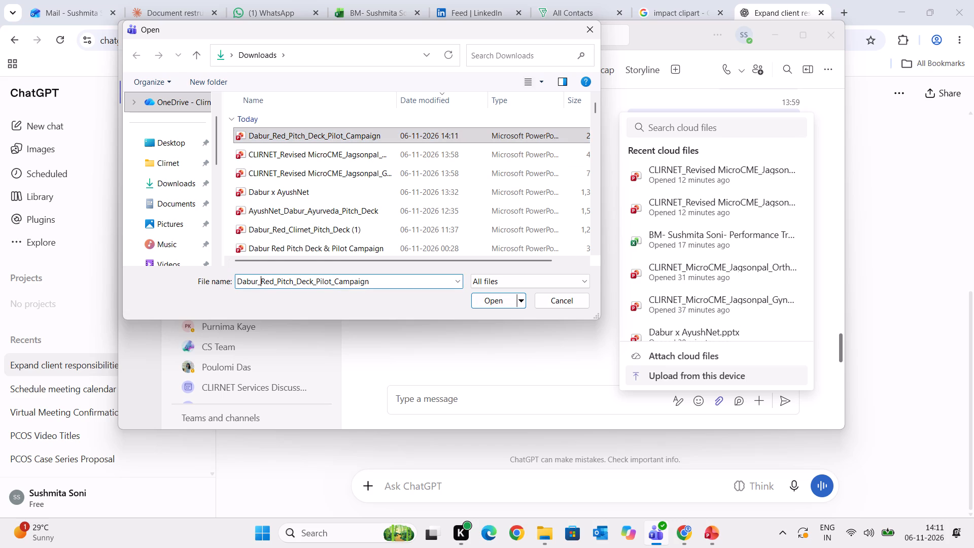
key("BackSpace")
key("space")
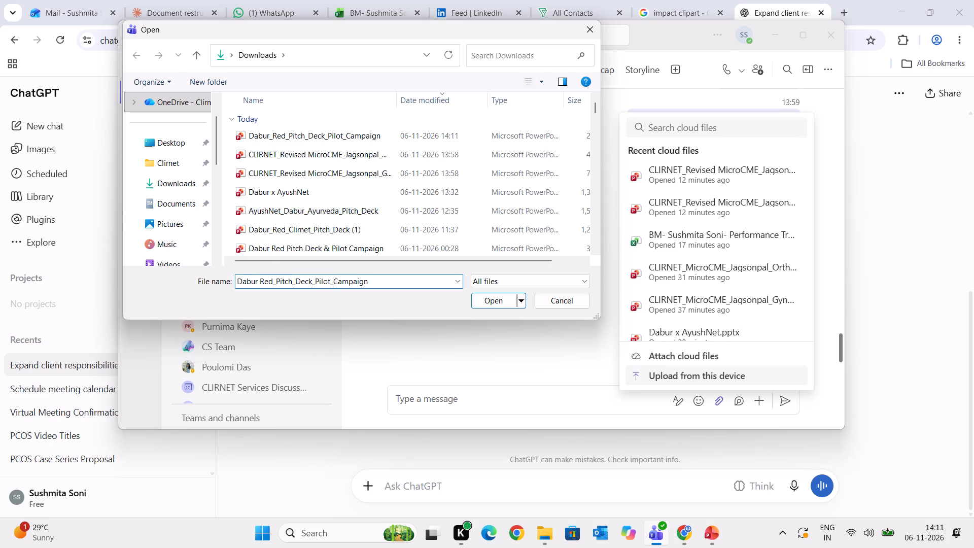
left_click(295, 282)
key("BackSpace")
key("space")
left_click(335, 282)
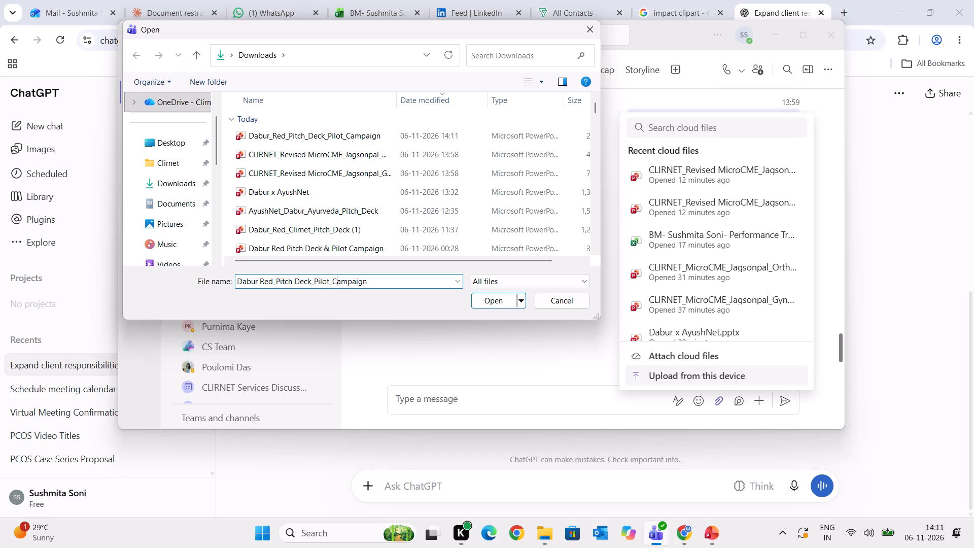
left_click(333, 283)
key("BackSpace")
key("space")
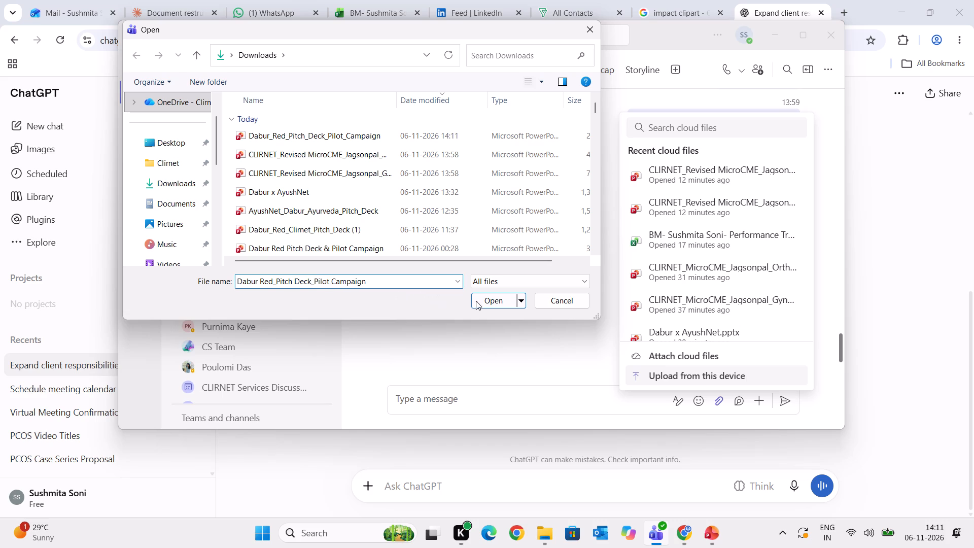
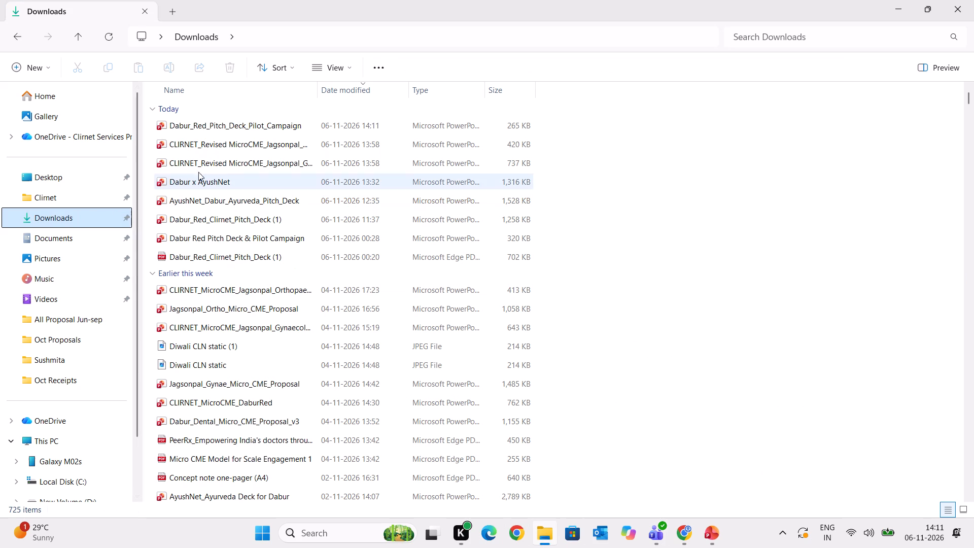
Rename the Dabur_Red_Pitch_Deck_Pilot_Campaign file in Downloads as "Dabur Red_Pitch Deck_Pilot Campaign".
left_click(214, 130)
left_click(168, 63)
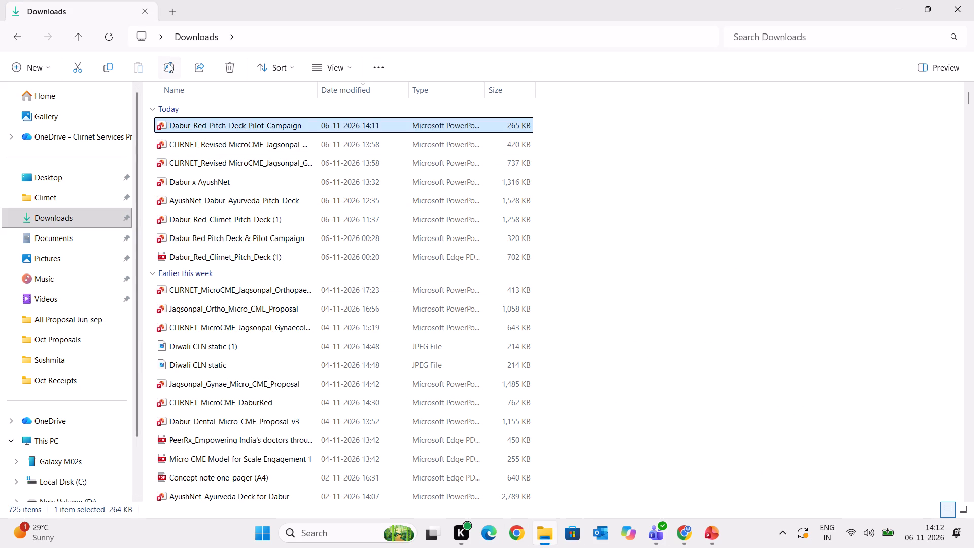
left_click(197, 129)
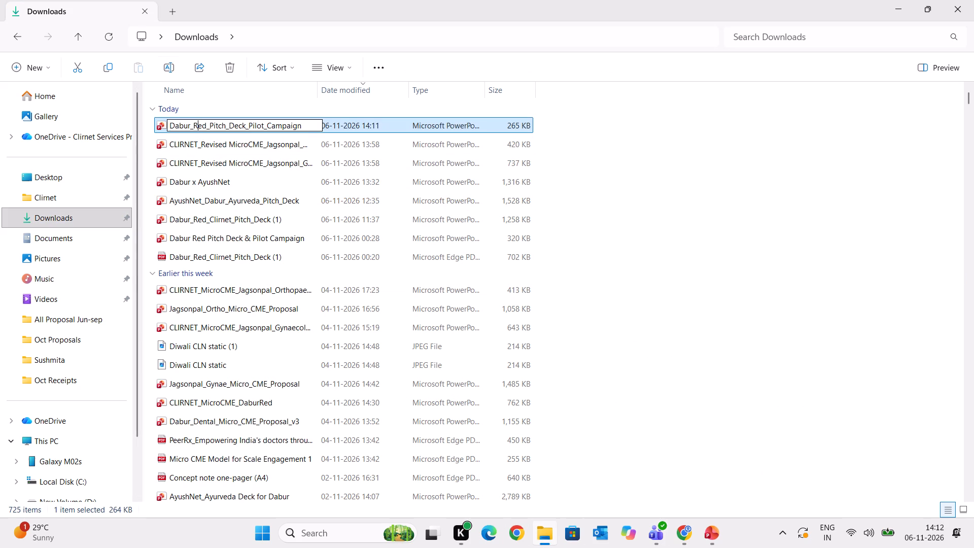
left_click(196, 129)
left_click(195, 127)
key("BackSpace")
key("space")
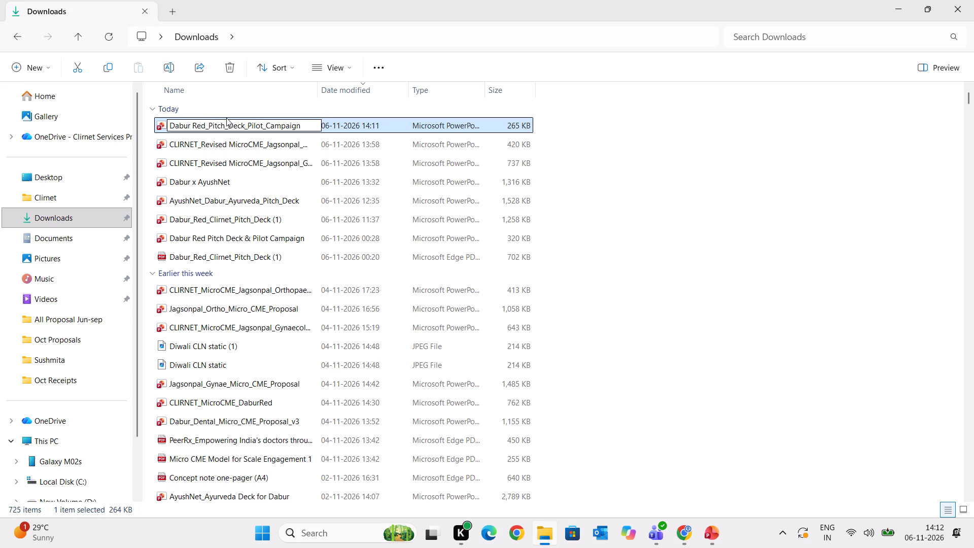
left_click(228, 127)
key("BackSpace")
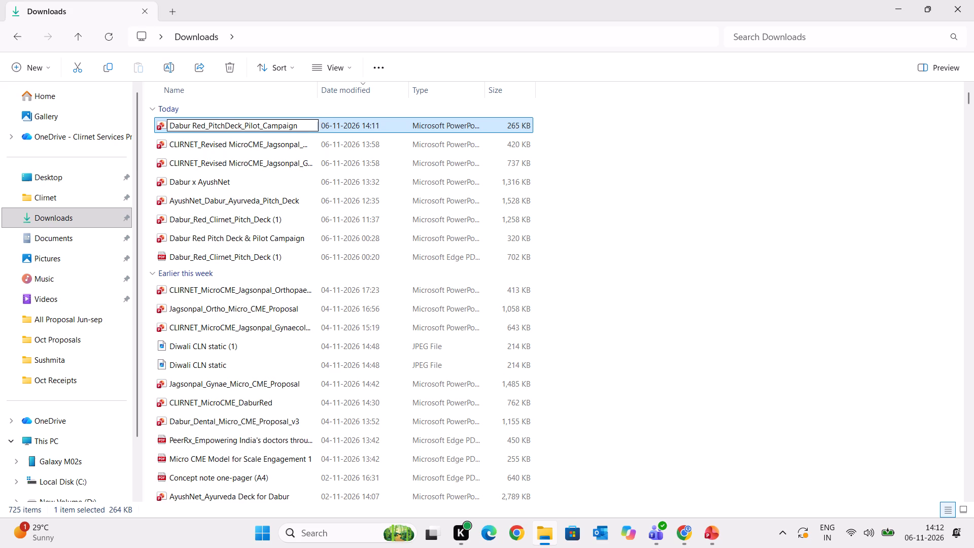
key("space")
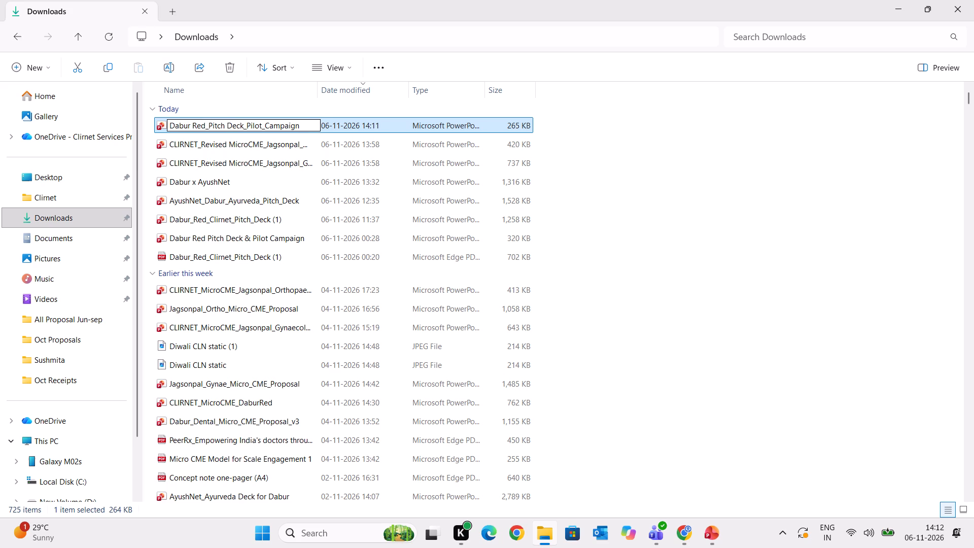
left_click(266, 127)
key("BackSpace")
key("space")
left_click(674, 281)
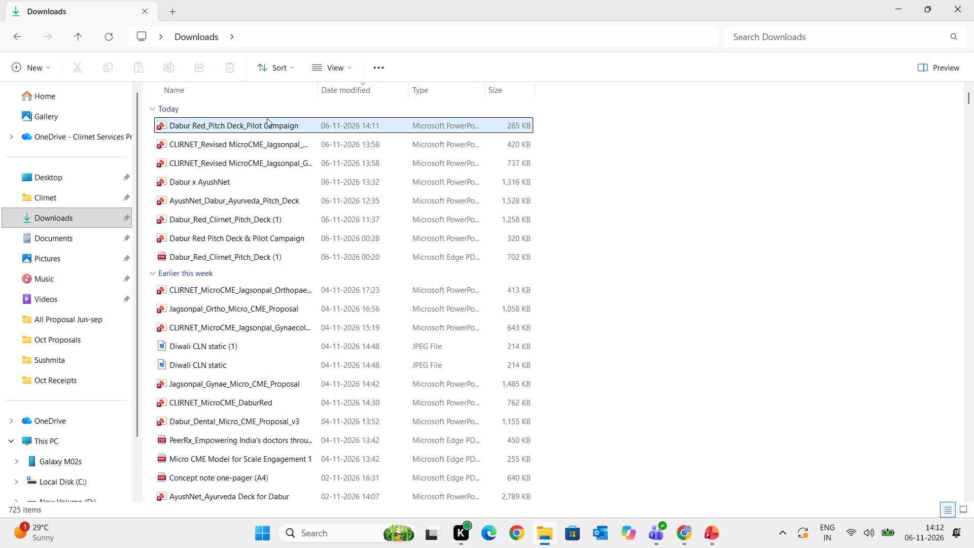
Open the renamed Dabur Red deck in PowerPoint, review its slides from the cover to closing slide 11, and close it.
double_click(265, 119)
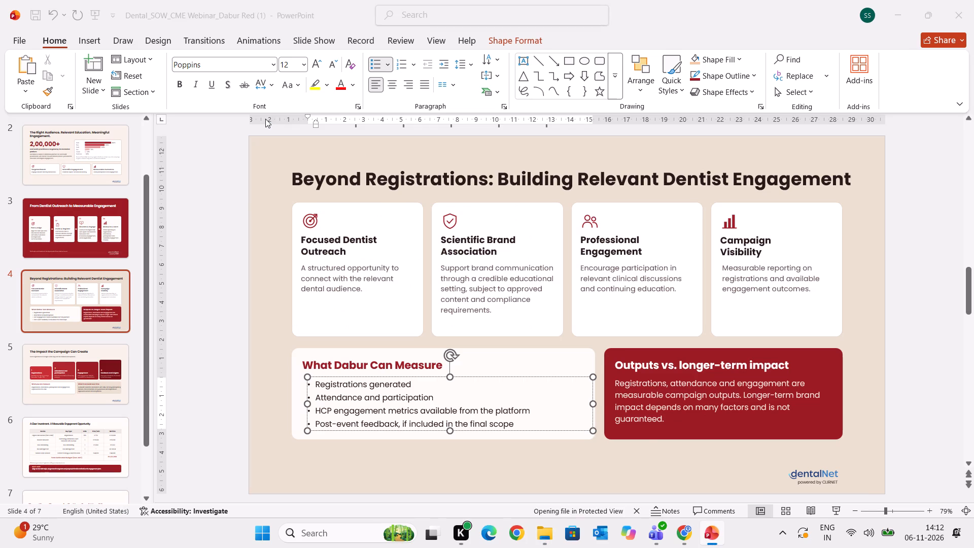
left_click(493, 56)
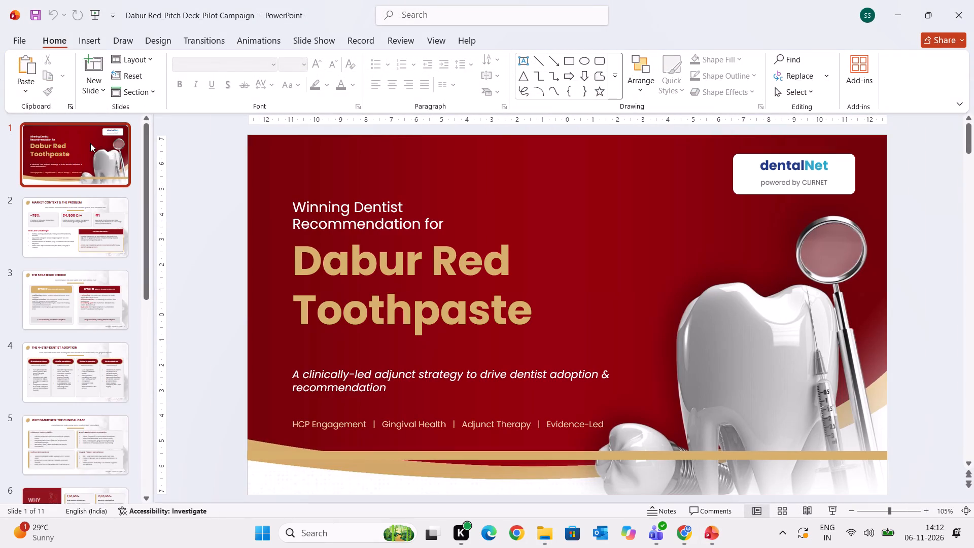
left_click(90, 143)
key("Down")
key("Down")
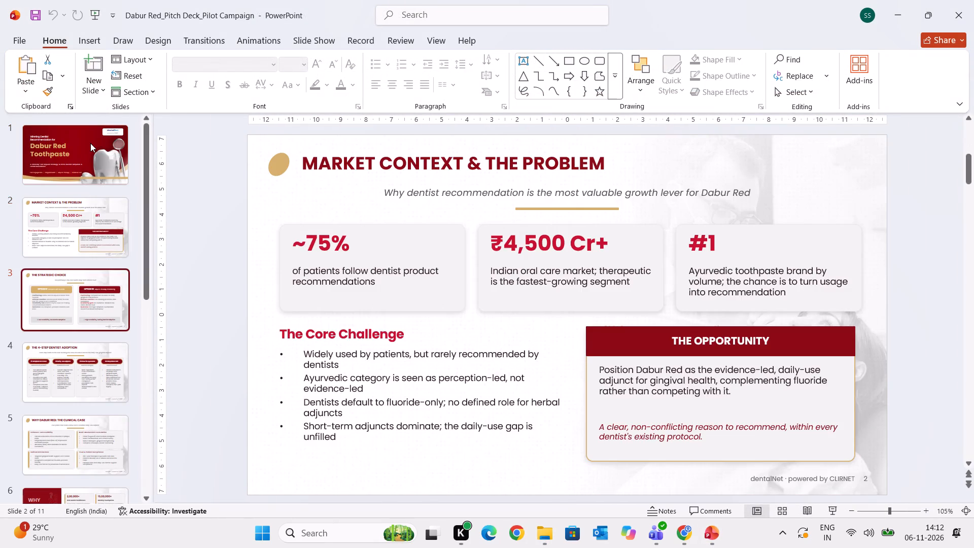
key("Down")
key("Down")
key("Down")
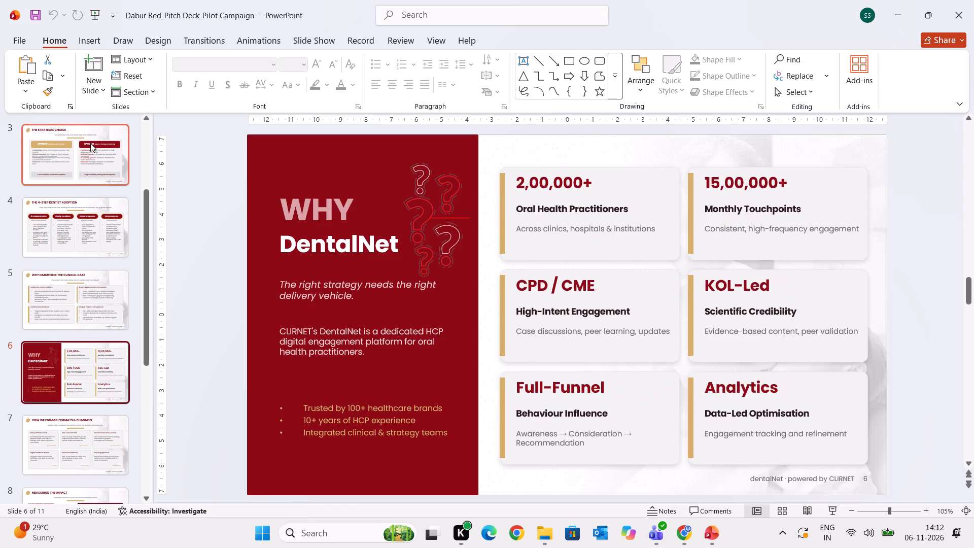
key("Down")
key("Down")
key("Down")
key("Down")
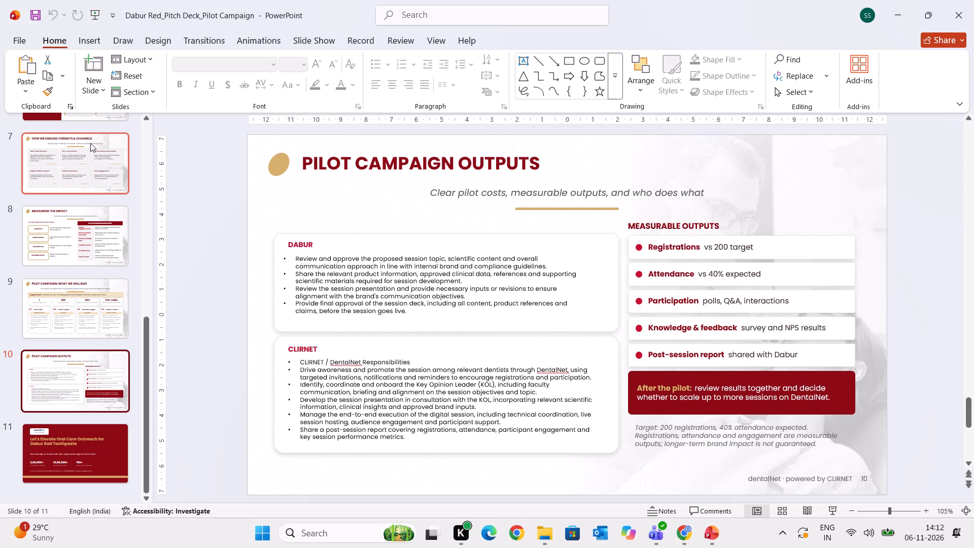
key("Down")
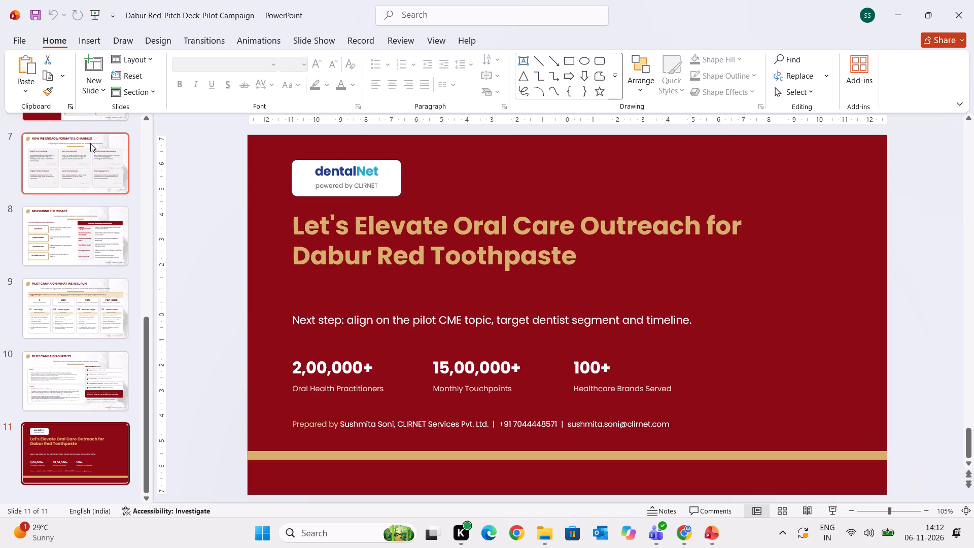
key("Down")
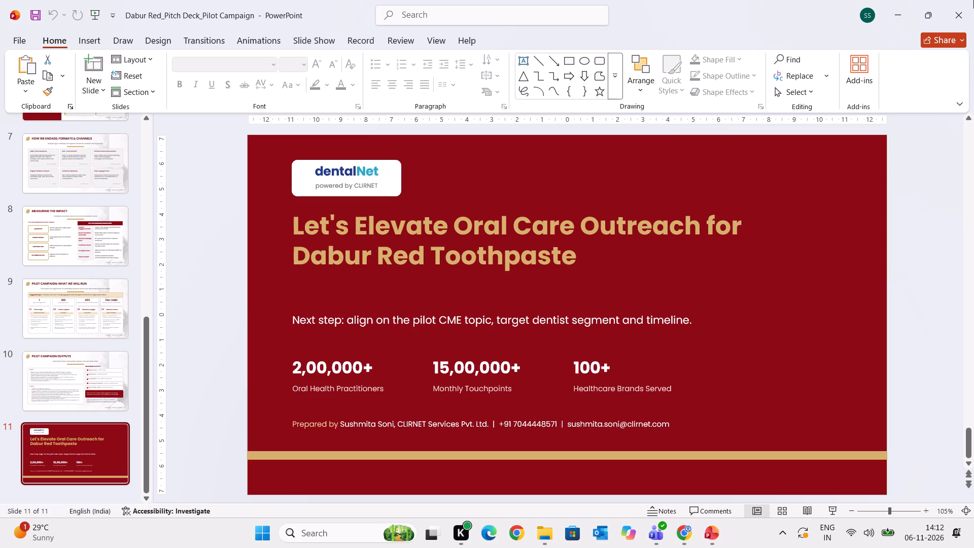
left_click(964, 0)
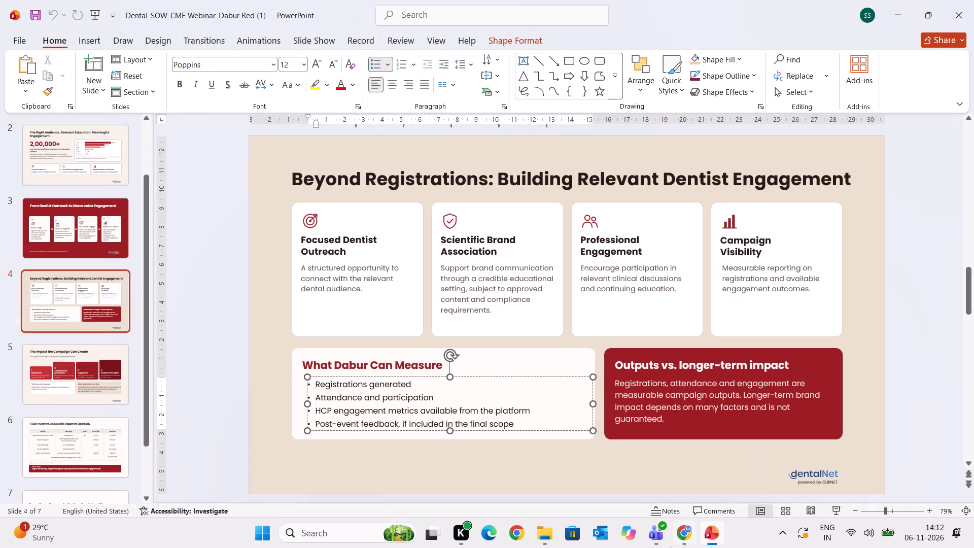